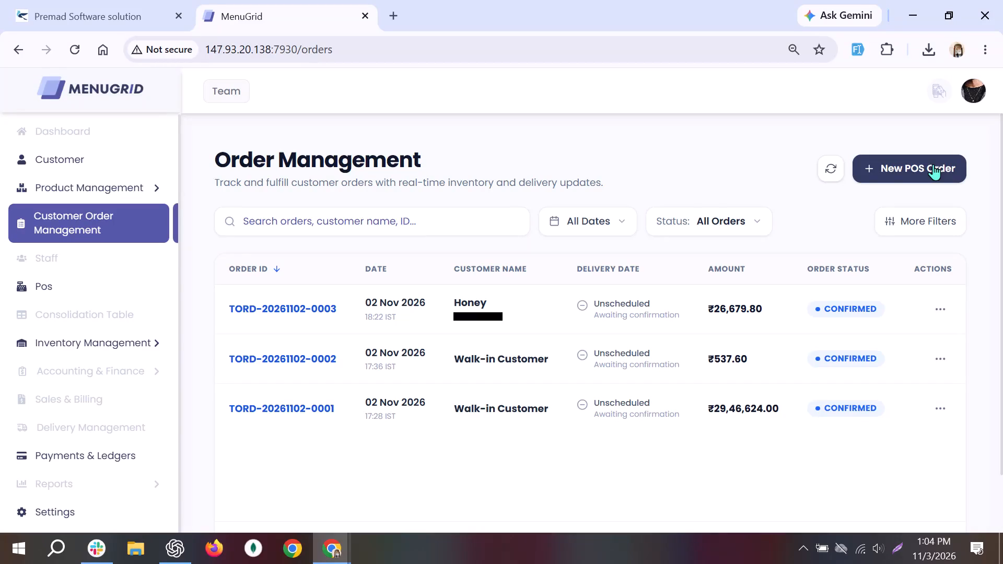
Create and confirm a new POS order containing one Tomato Ketchup and one Buns for a walk-in customer.
{"action": "left_click", "coordinate": [933, 164]}
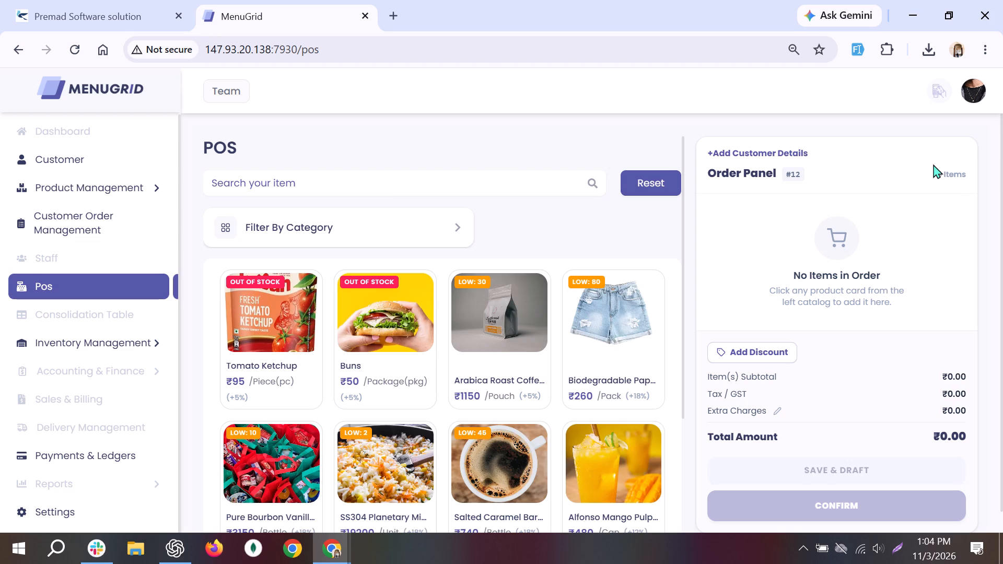
{"action": "left_click", "coordinate": [252, 324]}
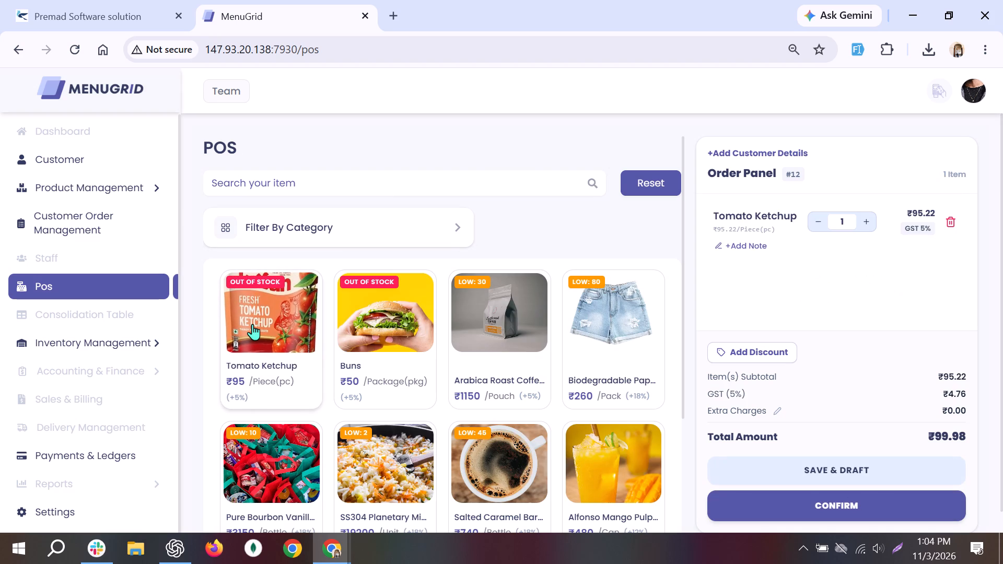
{"action": "left_click", "coordinate": [378, 318]}
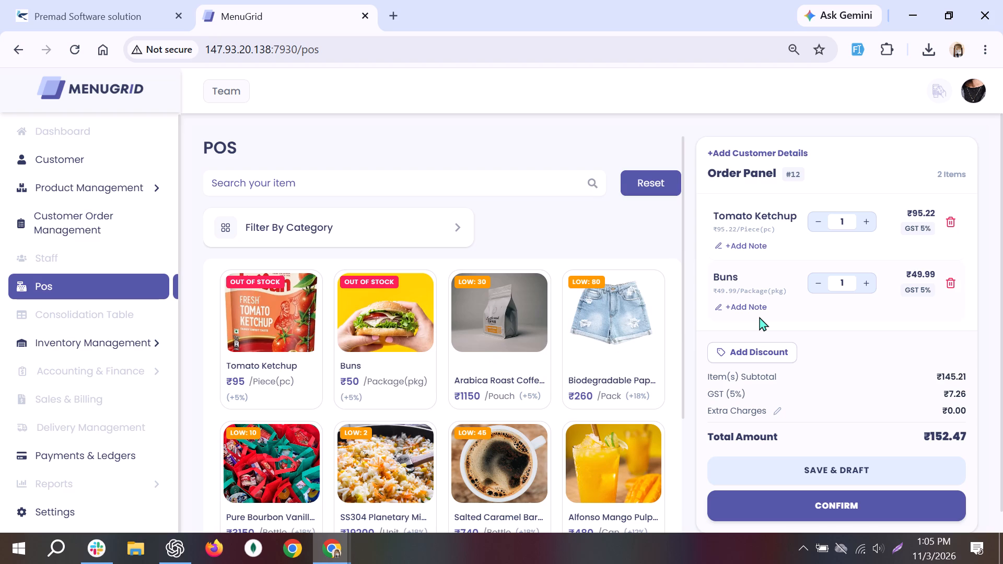
{"action": "scroll", "coordinate": [759, 316], "scroll_direction": "down", "scroll_amount": 1}
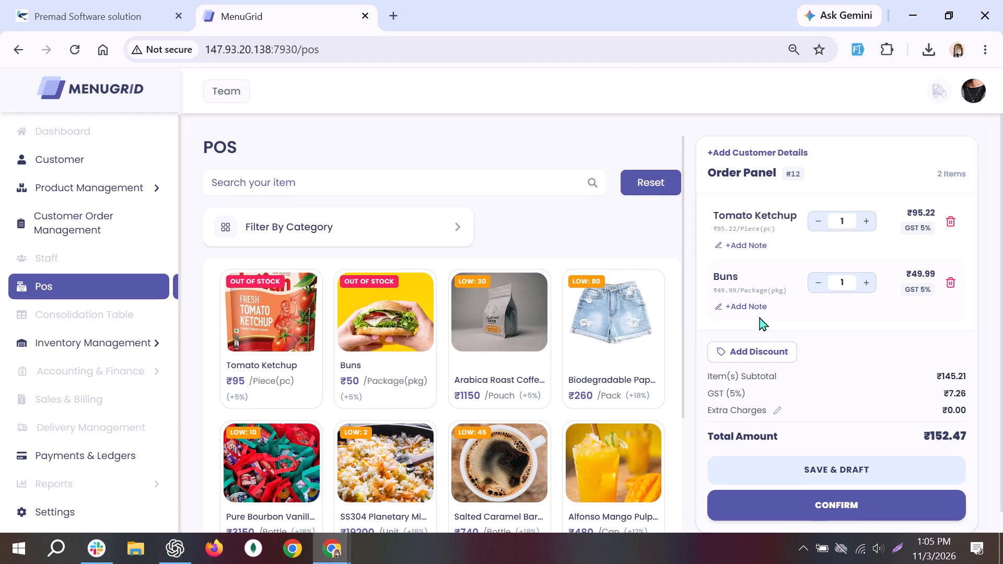
{"action": "scroll", "coordinate": [759, 316], "scroll_direction": "down", "scroll_amount": 1}
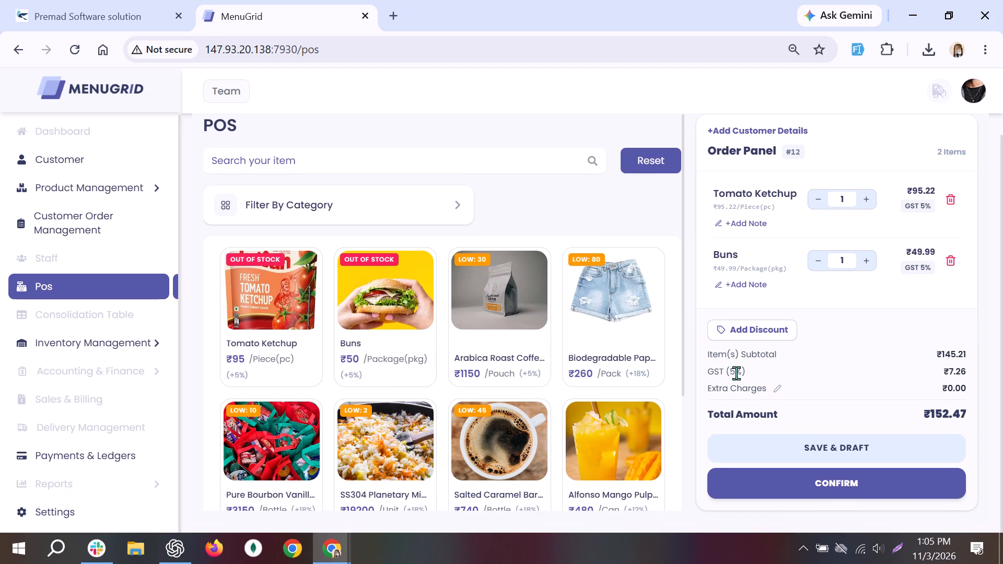
{"action": "left_click", "coordinate": [795, 483]}
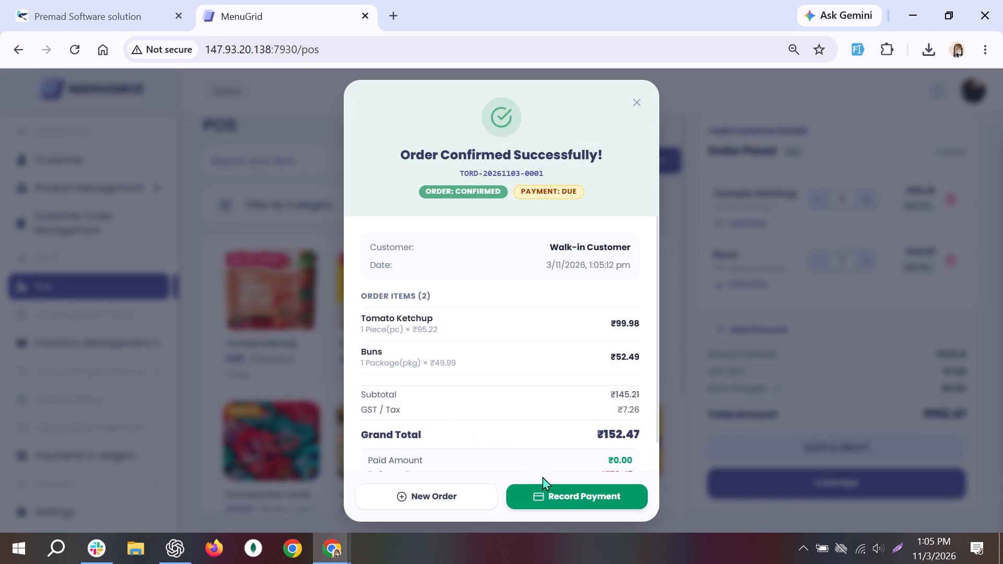
Review the confirmed order's summary and record its full payment of ₹152.47 in cash.
{"action": "scroll", "coordinate": [546, 481], "scroll_direction": "down", "scroll_amount": 5}
{"action": "scroll", "coordinate": [571, 273], "scroll_direction": "down", "scroll_amount": 4}
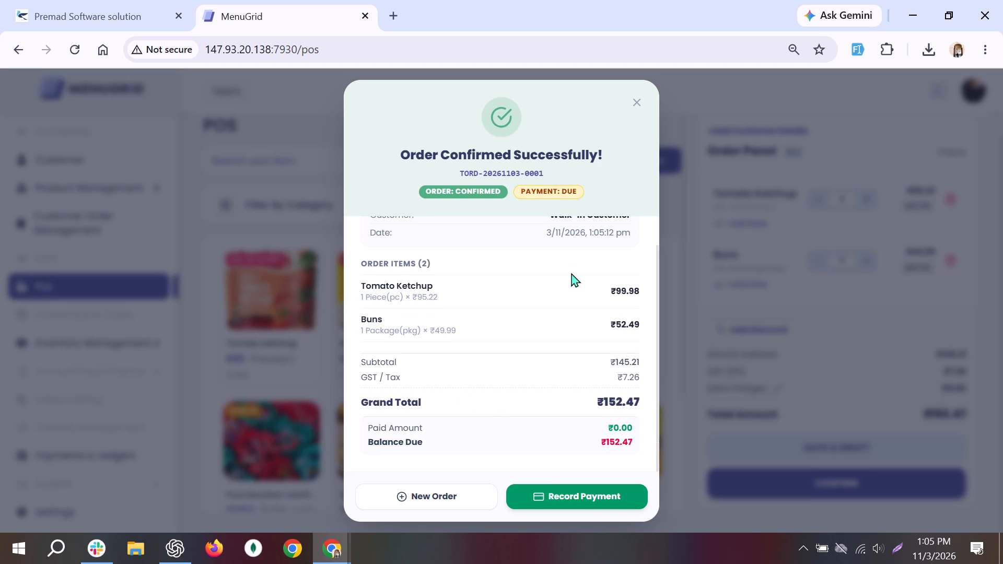
{"action": "left_click", "coordinate": [528, 502]}
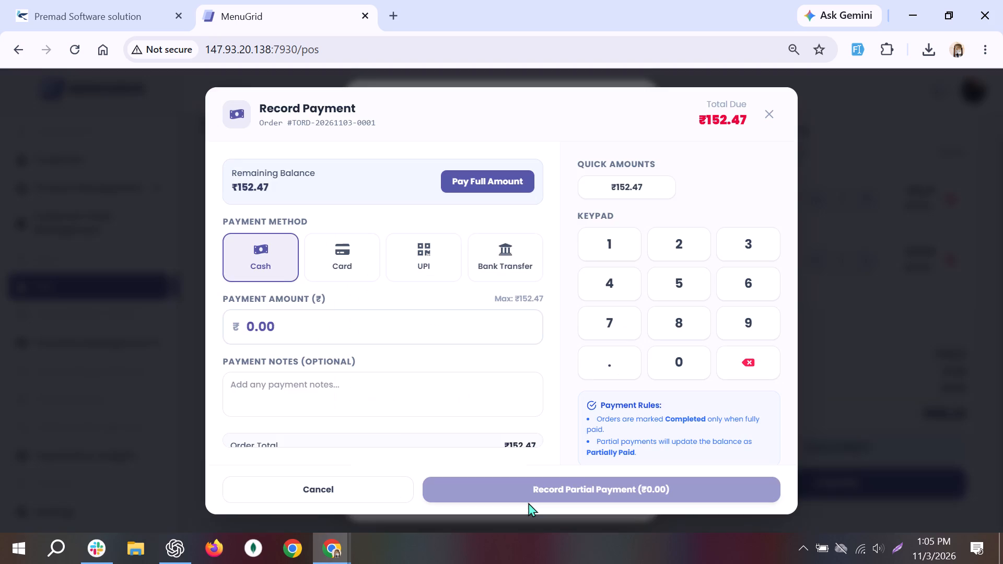
{"action": "left_click", "coordinate": [528, 502]}
{"action": "left_click", "coordinate": [528, 502]}
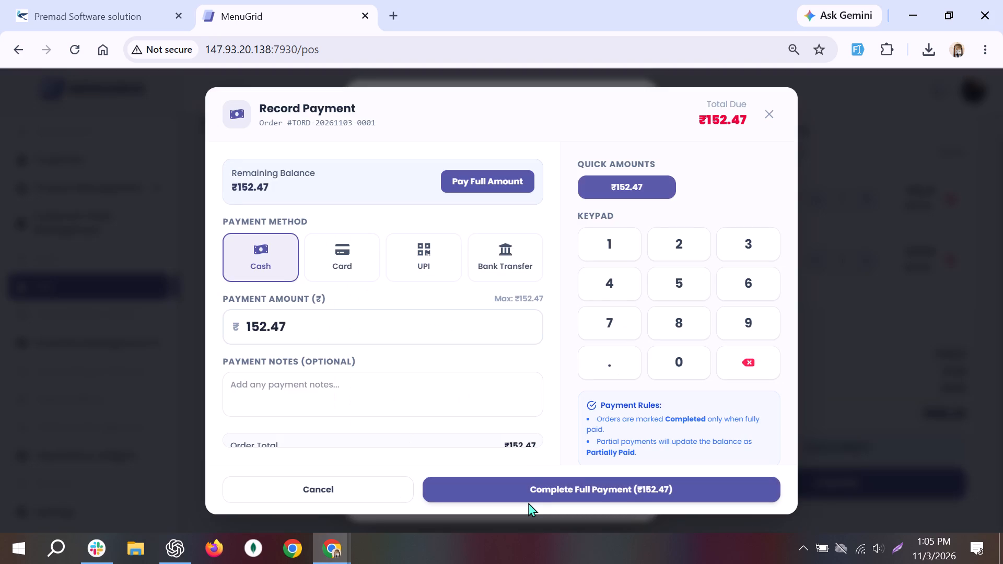
{"action": "left_click", "coordinate": [522, 489]}
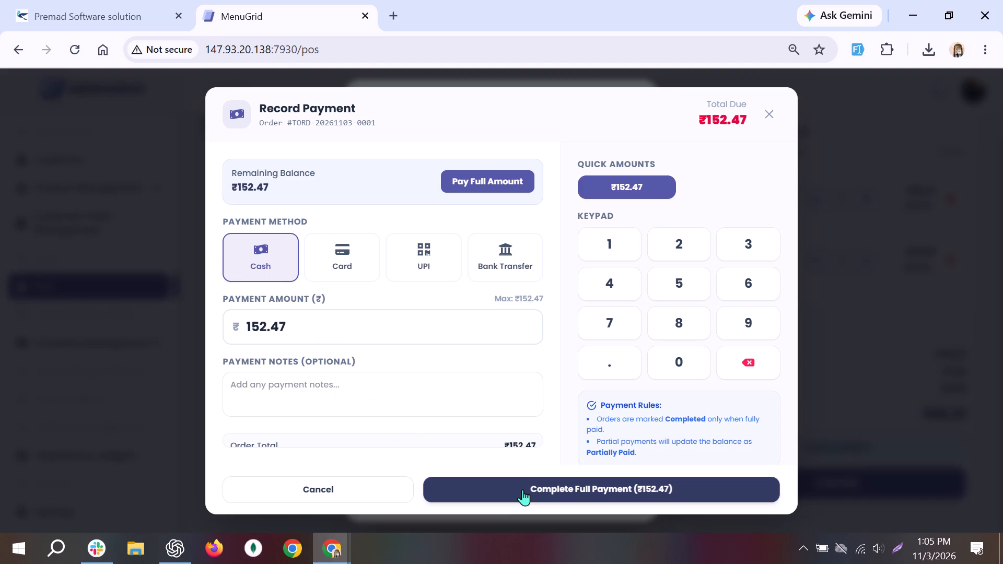
{"action": "left_click", "coordinate": [522, 489]}
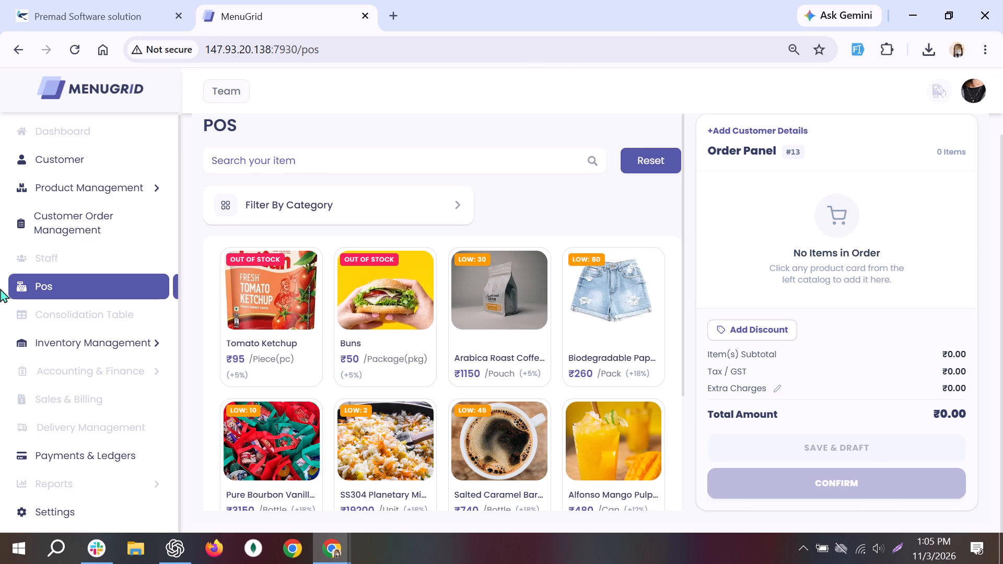
Open Payments & Ledgers and examine the new counter order's row and its payment ledger details with installment history.
{"action": "left_click", "coordinate": [66, 459]}
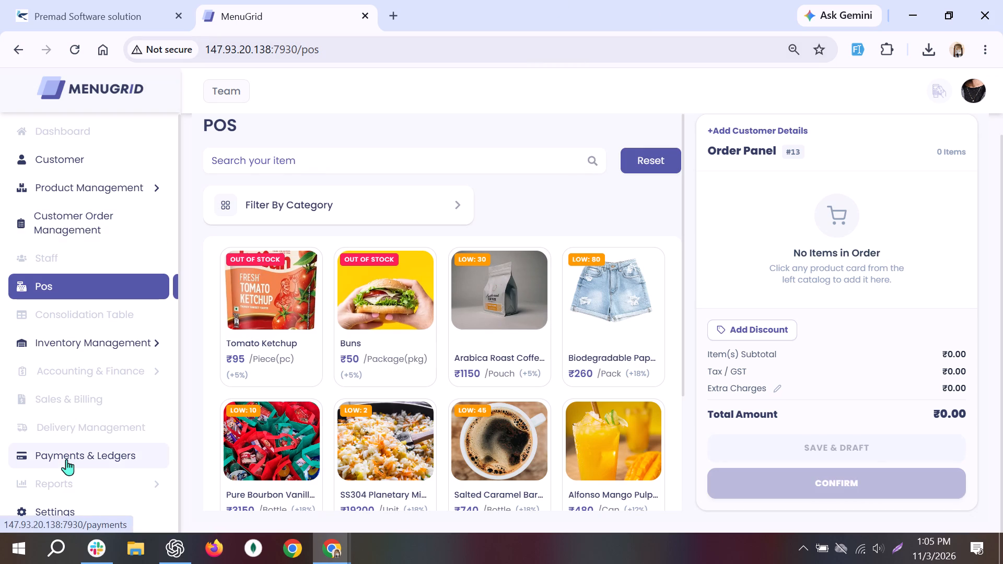
{"action": "scroll", "coordinate": [277, 463], "scroll_direction": "down", "scroll_amount": 2}
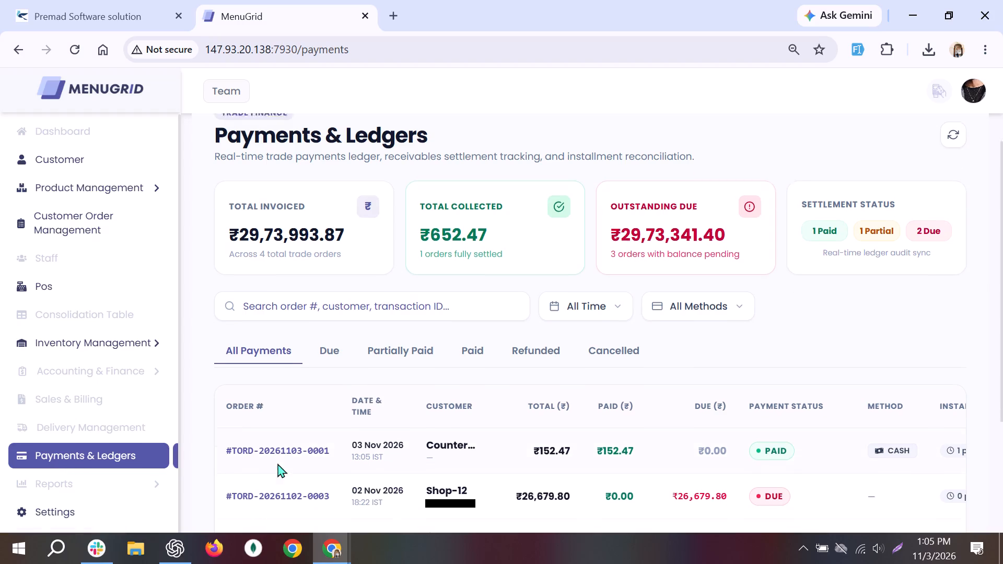
{"action": "scroll", "coordinate": [277, 463], "scroll_direction": "down", "scroll_amount": 1}
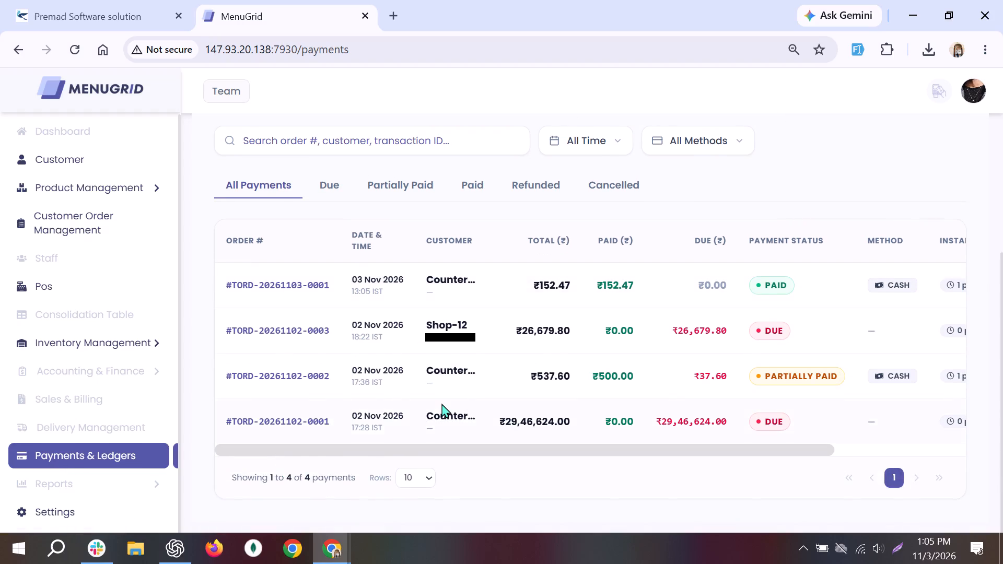
{"action": "scroll", "coordinate": [441, 403], "scroll_direction": "left", "scroll_amount": 3}
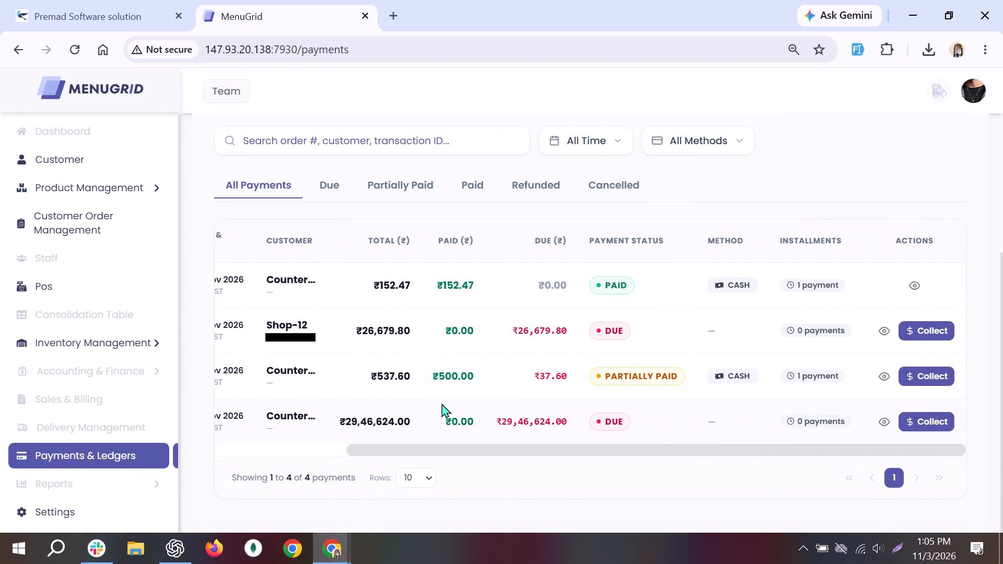
{"action": "scroll", "coordinate": [441, 403], "scroll_direction": "right", "scroll_amount": 6}
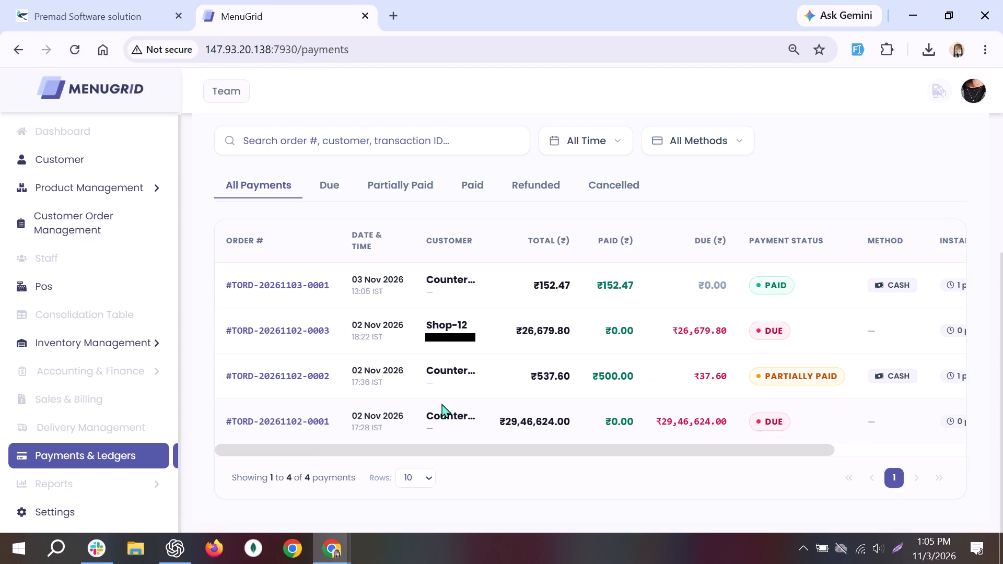
{"action": "scroll", "coordinate": [441, 403], "scroll_direction": "left", "scroll_amount": 4}
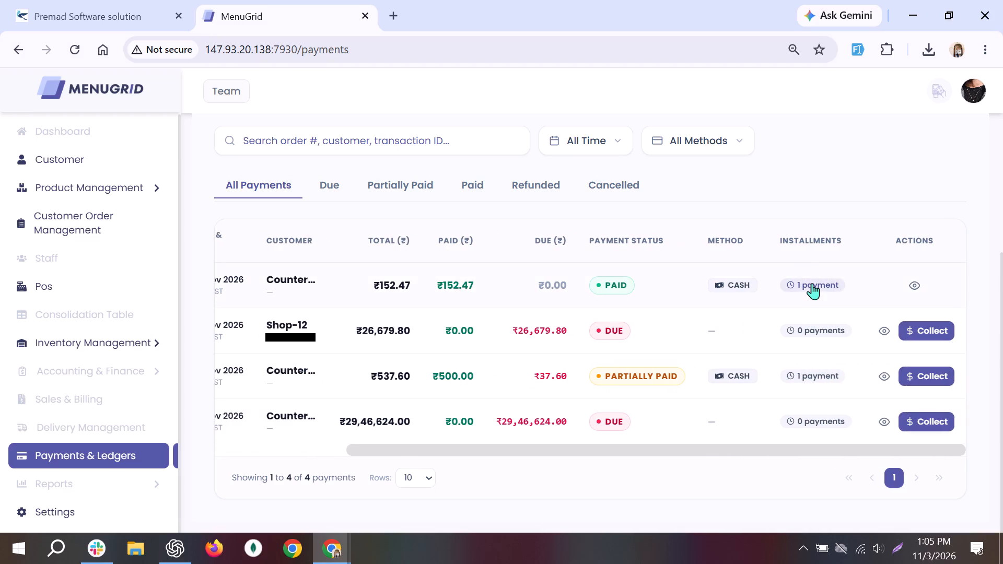
{"action": "left_click", "coordinate": [812, 283]}
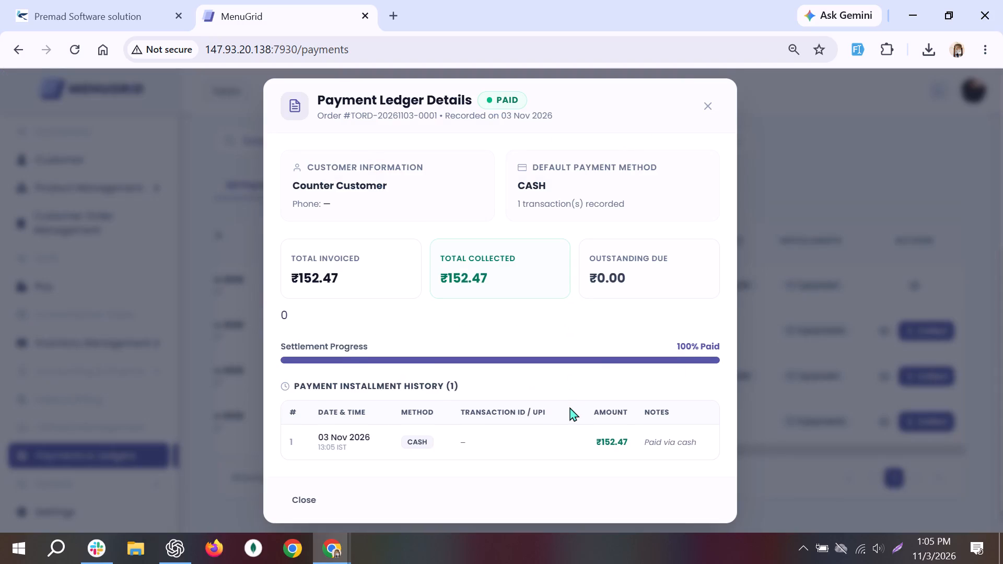
{"action": "scroll", "coordinate": [569, 407], "scroll_direction": "down", "scroll_amount": 4}
{"action": "scroll", "coordinate": [569, 407], "scroll_direction": "up", "scroll_amount": 5}
{"action": "left_click", "coordinate": [704, 110]}
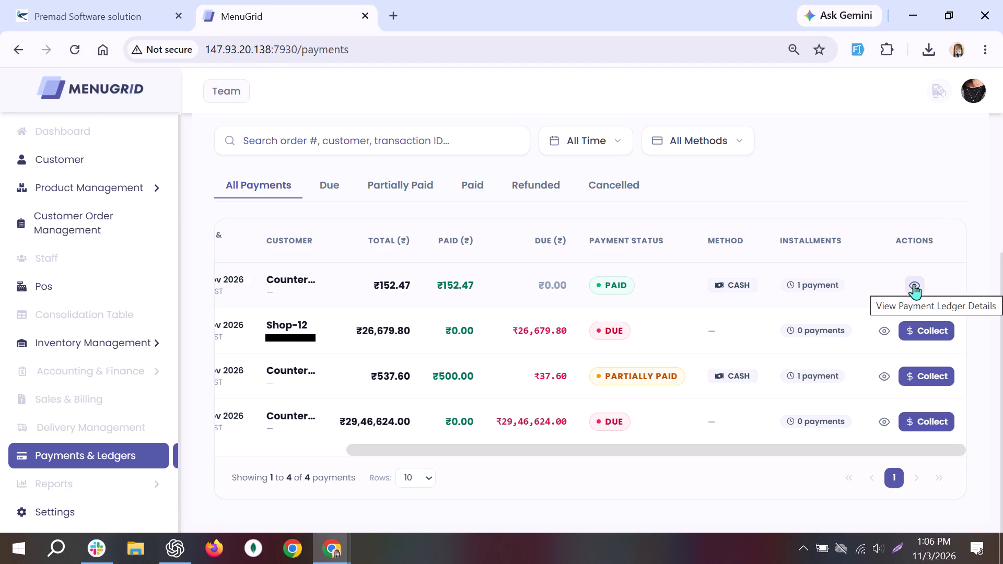
{"action": "left_click", "coordinate": [914, 284]}
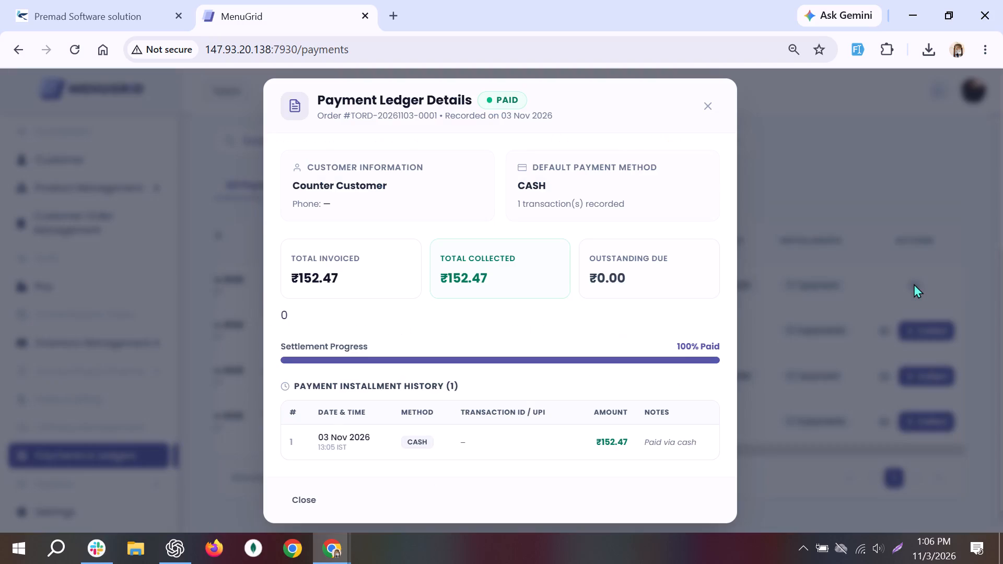
{"action": "left_click", "coordinate": [707, 105]}
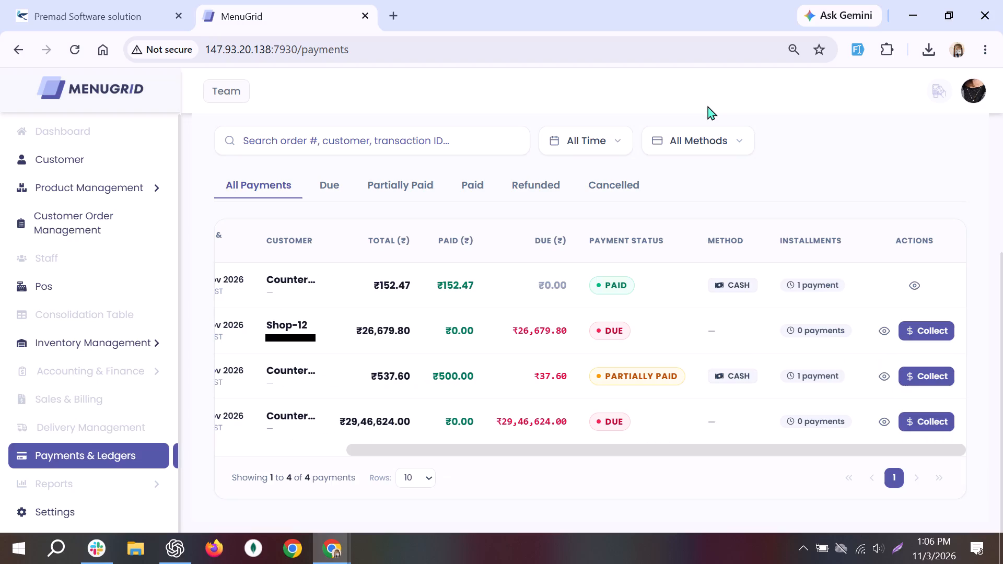
Inspect the payment collection form for the Shop-12 order and close it without recording a payment.
{"action": "scroll", "coordinate": [903, 339], "scroll_direction": "right", "scroll_amount": 2}
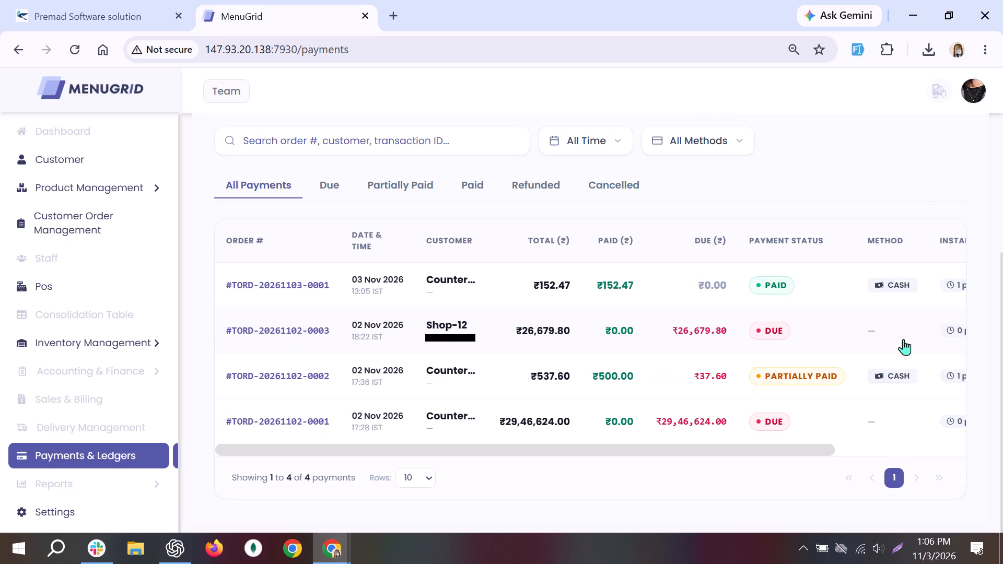
{"action": "scroll", "coordinate": [903, 339], "scroll_direction": "right", "scroll_amount": 1}
{"action": "scroll", "coordinate": [903, 339], "scroll_direction": "left", "scroll_amount": 4}
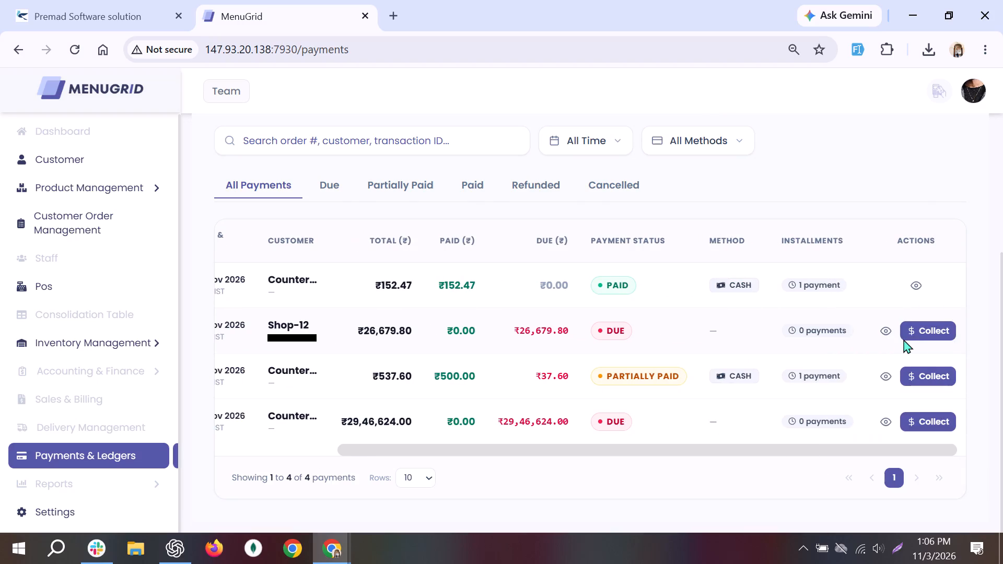
{"action": "scroll", "coordinate": [903, 339], "scroll_direction": "left", "scroll_amount": 2}
{"action": "left_click", "coordinate": [915, 335]}
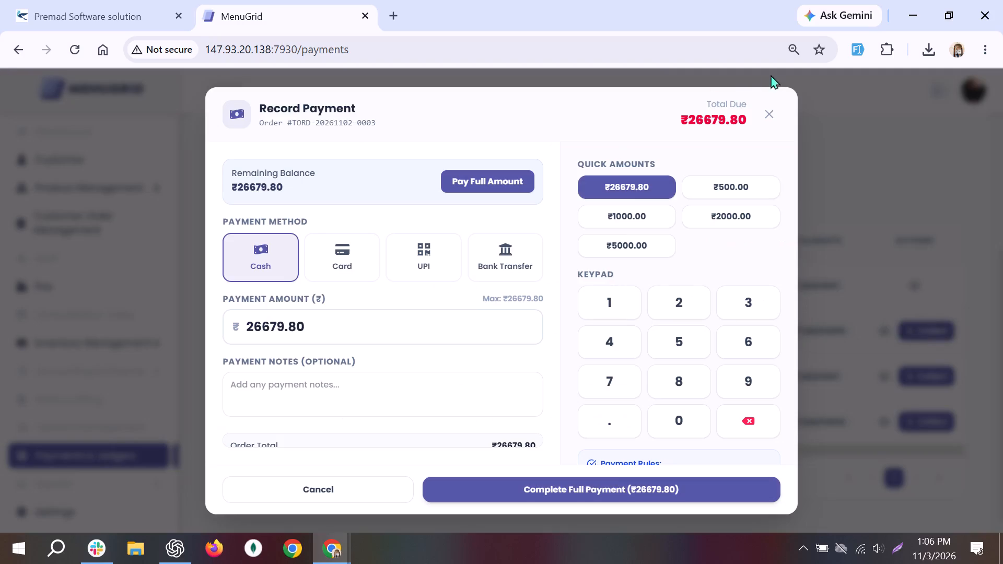
{"action": "left_click", "coordinate": [772, 113]}
{"action": "scroll", "coordinate": [762, 337], "scroll_direction": "down", "scroll_amount": 2}
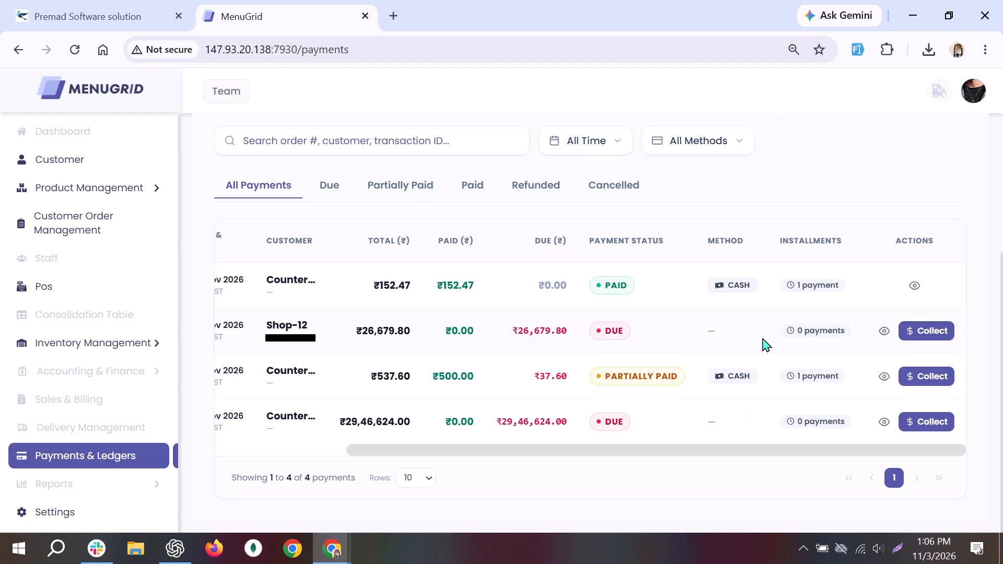
{"action": "scroll", "coordinate": [762, 337], "scroll_direction": "down", "scroll_amount": 8}
Check the payment method filter options and review the ledger by Due, Partially Paid, Paid, Refunded and Cancelled status.
{"action": "left_click", "coordinate": [688, 127]}
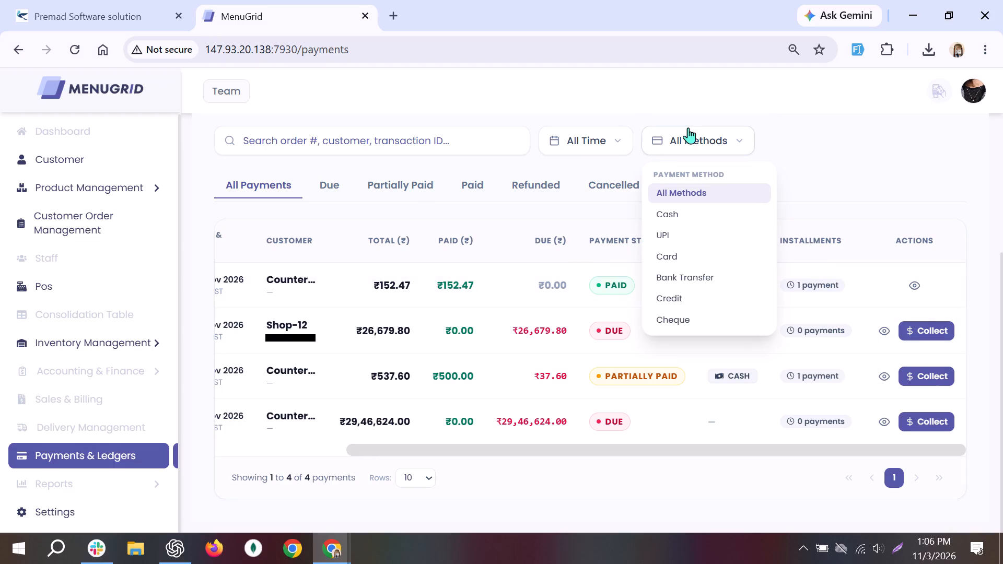
{"action": "left_click", "coordinate": [326, 181]}
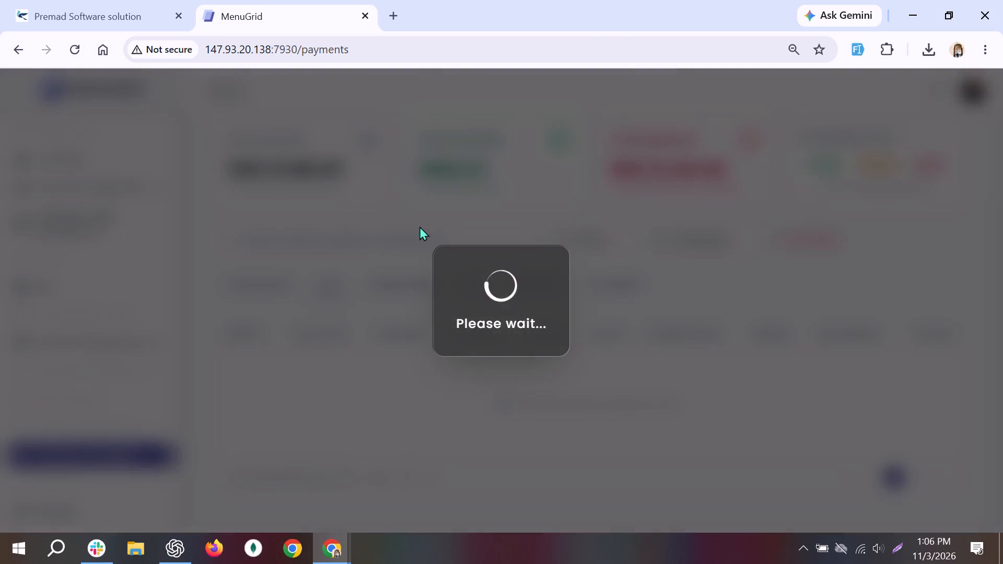
{"action": "left_click", "coordinate": [414, 283]}
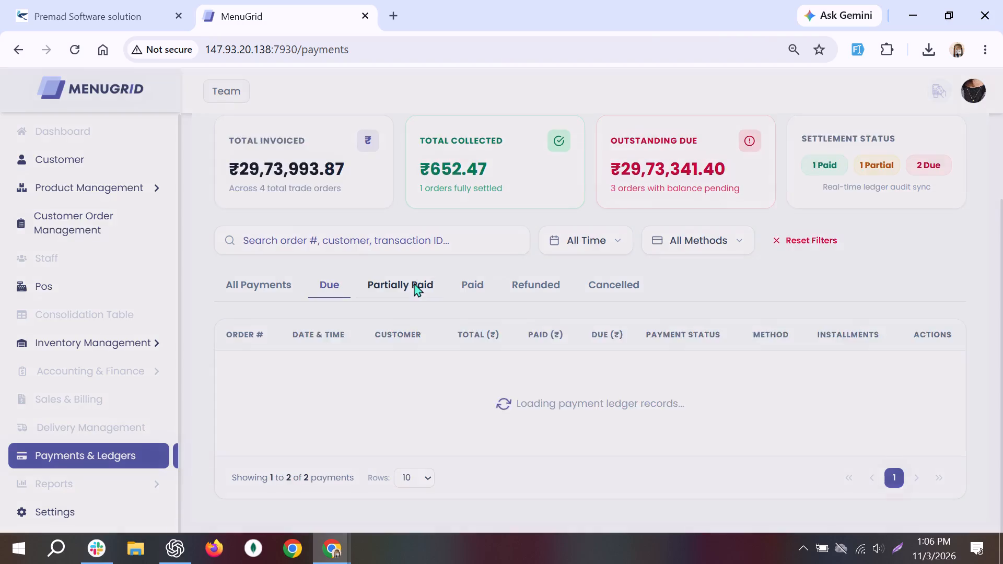
{"action": "left_click", "coordinate": [484, 322]}
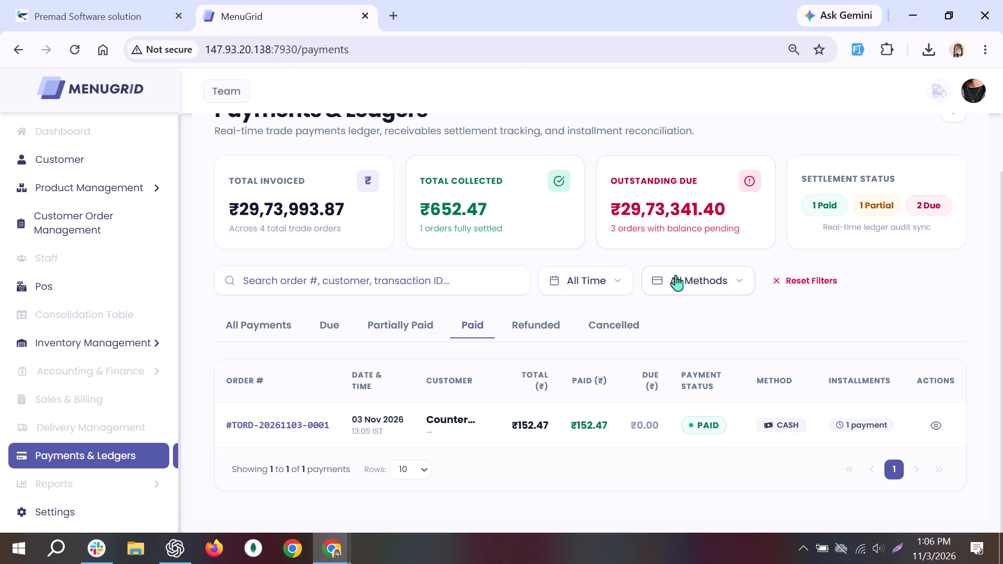
{"action": "left_click", "coordinate": [536, 320]}
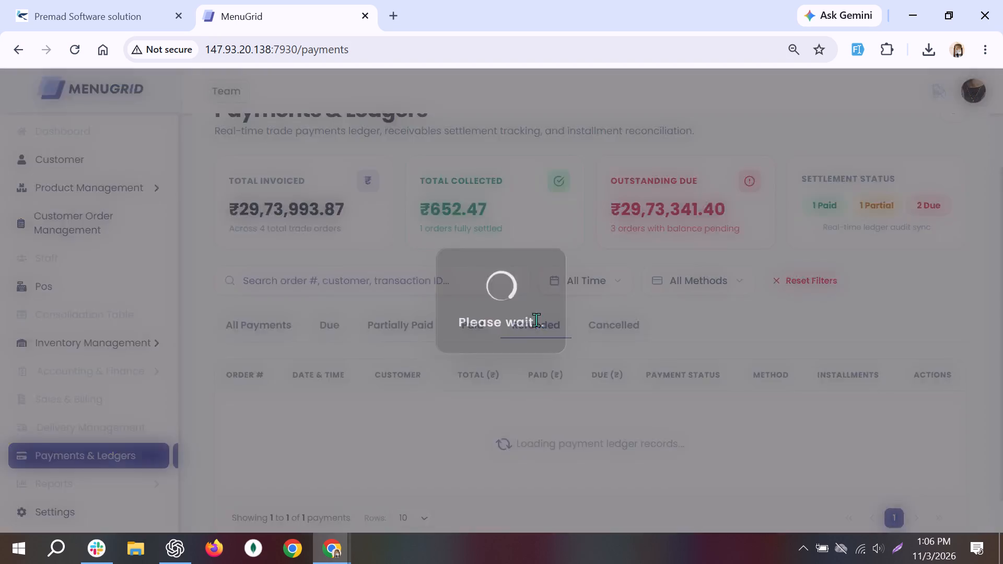
{"action": "left_click", "coordinate": [603, 328]}
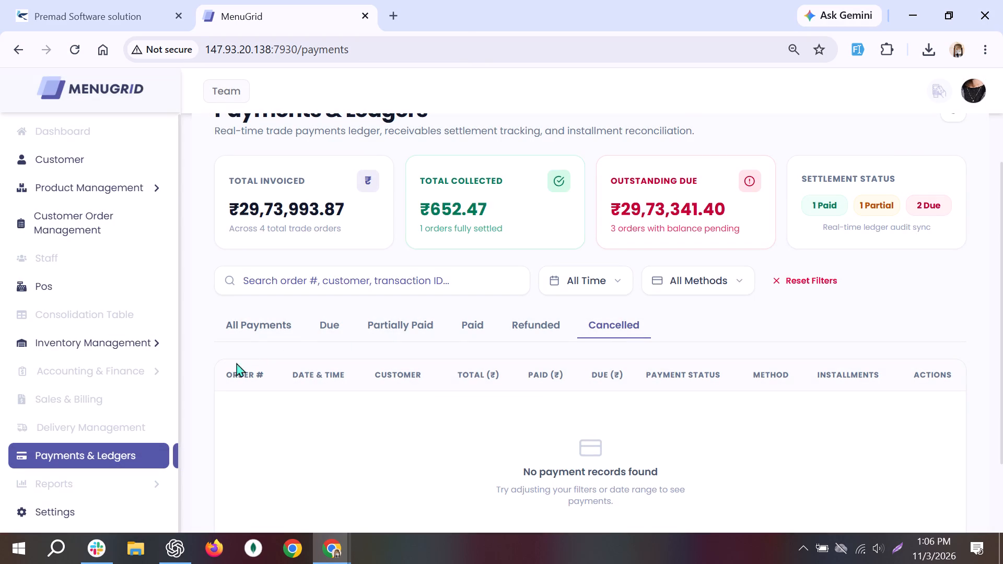
{"action": "scroll", "coordinate": [337, 346], "scroll_direction": "down", "scroll_amount": 8}
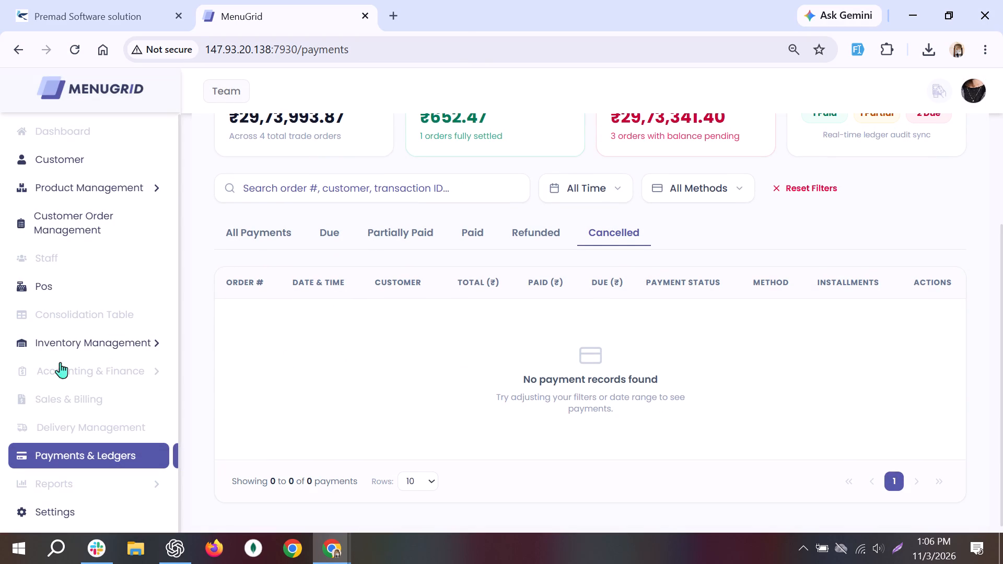
Open Inventory Stocks, inspect the blank trade stock entry form and close it without saving.
{"action": "left_click", "coordinate": [75, 345]}
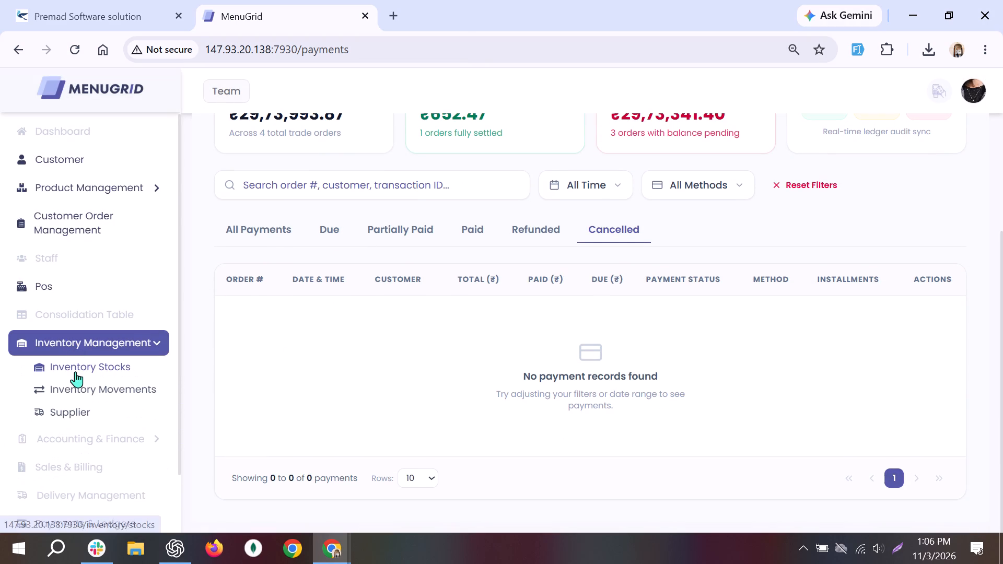
{"action": "left_click", "coordinate": [75, 371]}
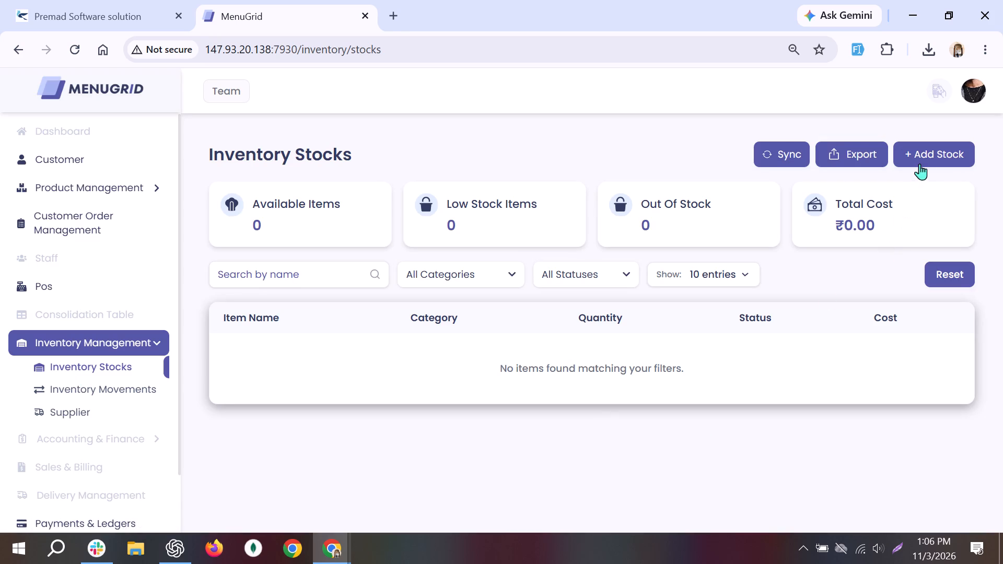
{"action": "left_click", "coordinate": [929, 152]}
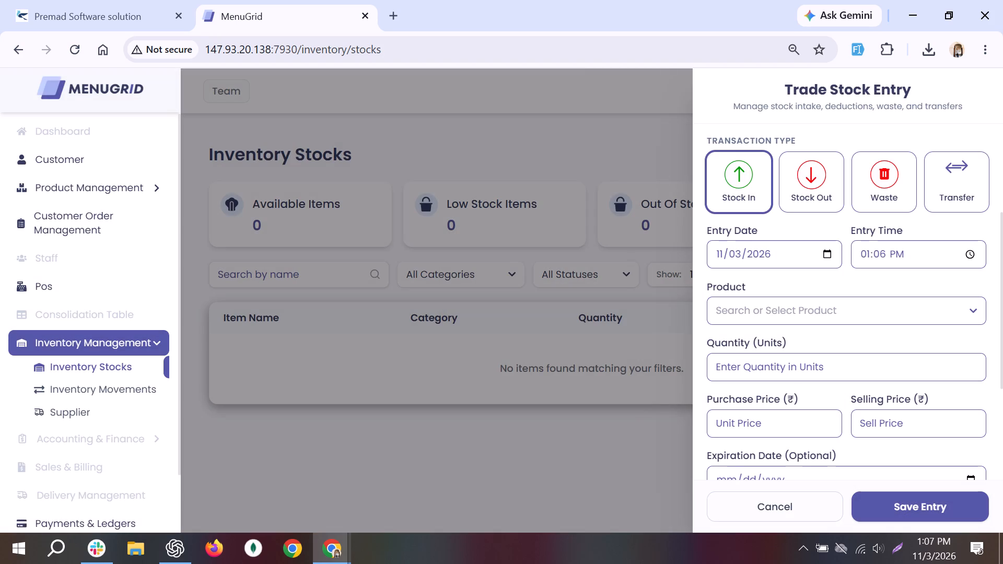
{"action": "left_click", "coordinate": [778, 503]}
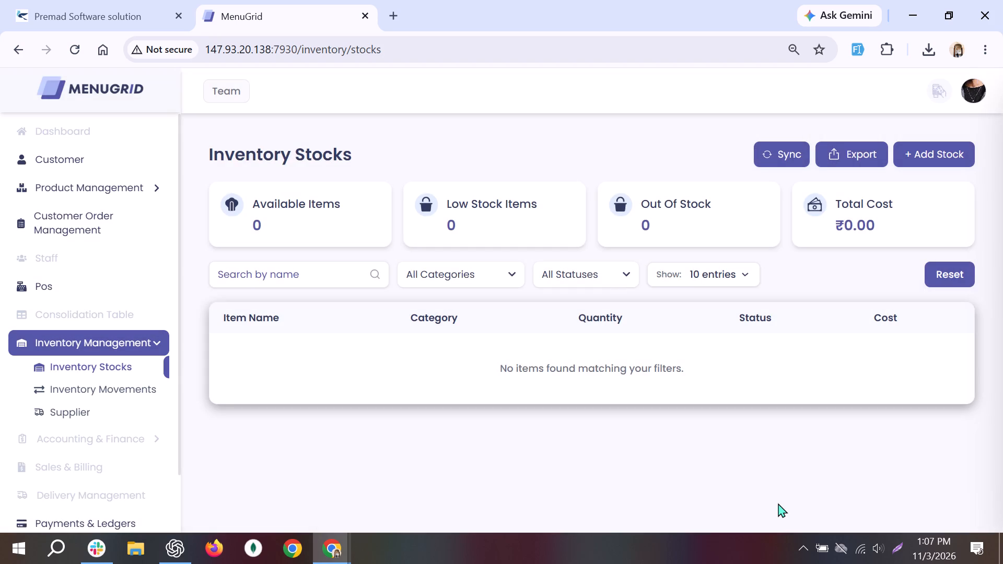
Reload the Inventory Stocks page and check the Inventory Movements ledger.
{"action": "key", "text": "F5"}
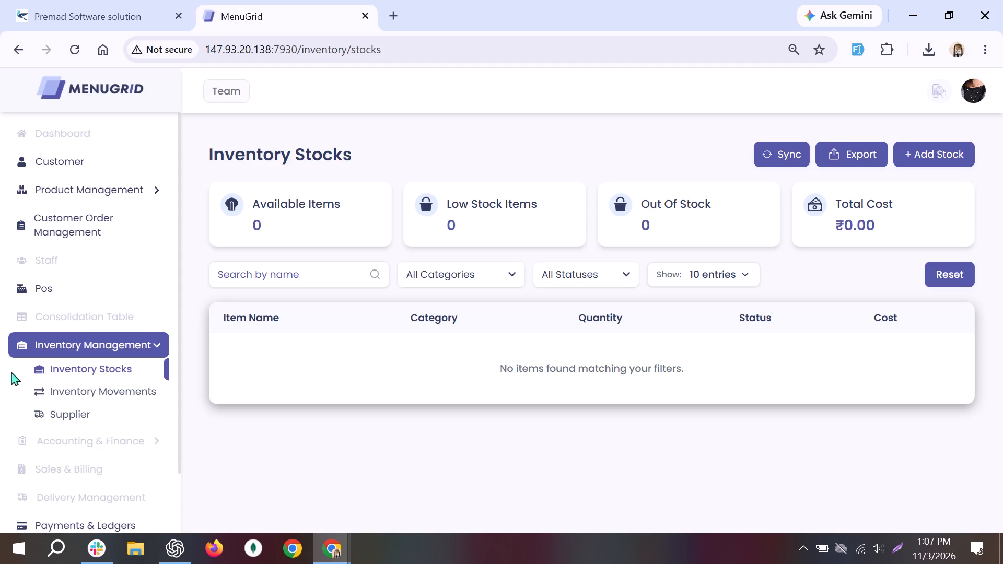
{"action": "left_click", "coordinate": [92, 396]}
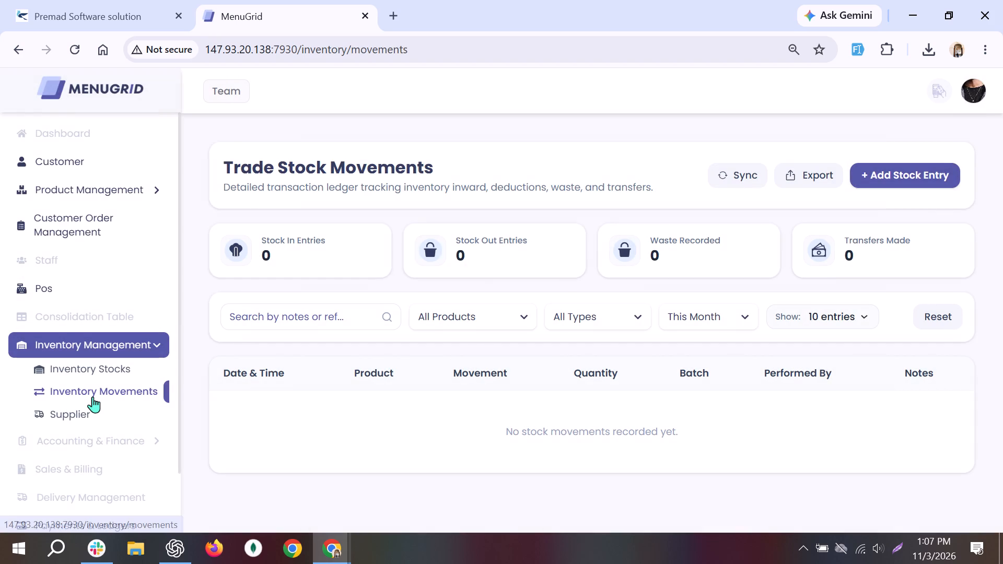
Start a Stock In entry from Inventory Stocks for Tomato Ketchup with a quantity of 50 boxes.
{"action": "left_click", "coordinate": [98, 370]}
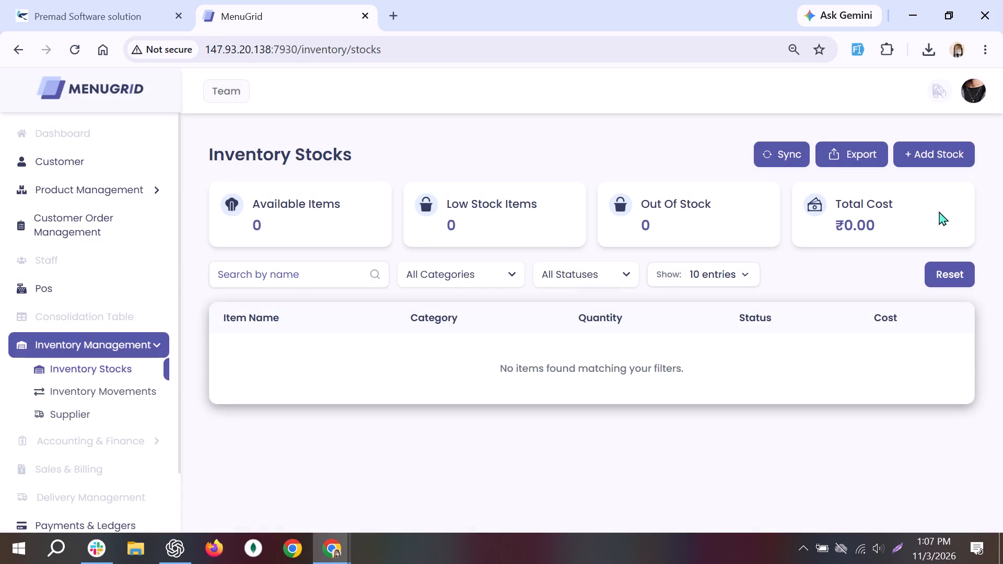
{"action": "left_click", "coordinate": [937, 147]}
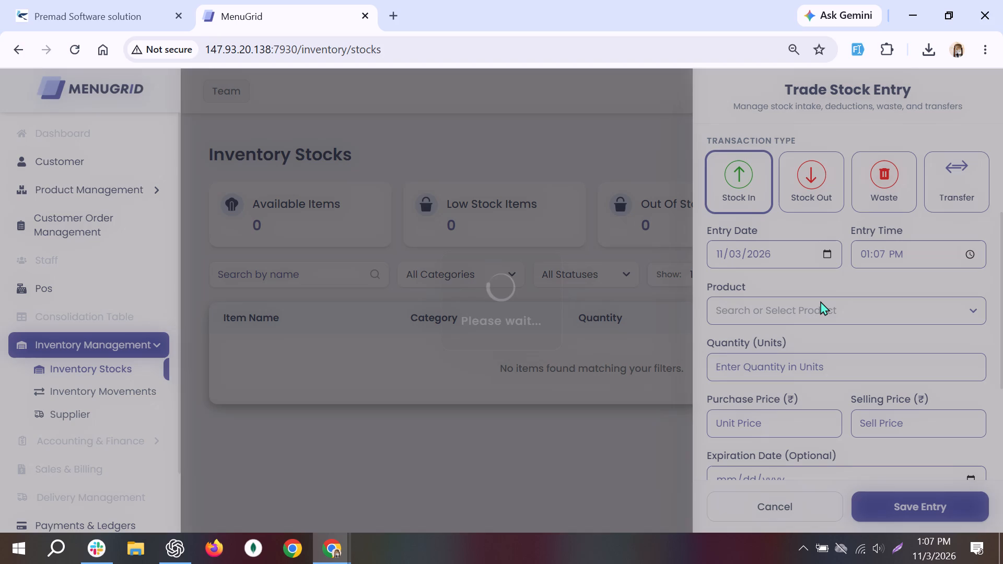
{"action": "left_click", "coordinate": [860, 307]}
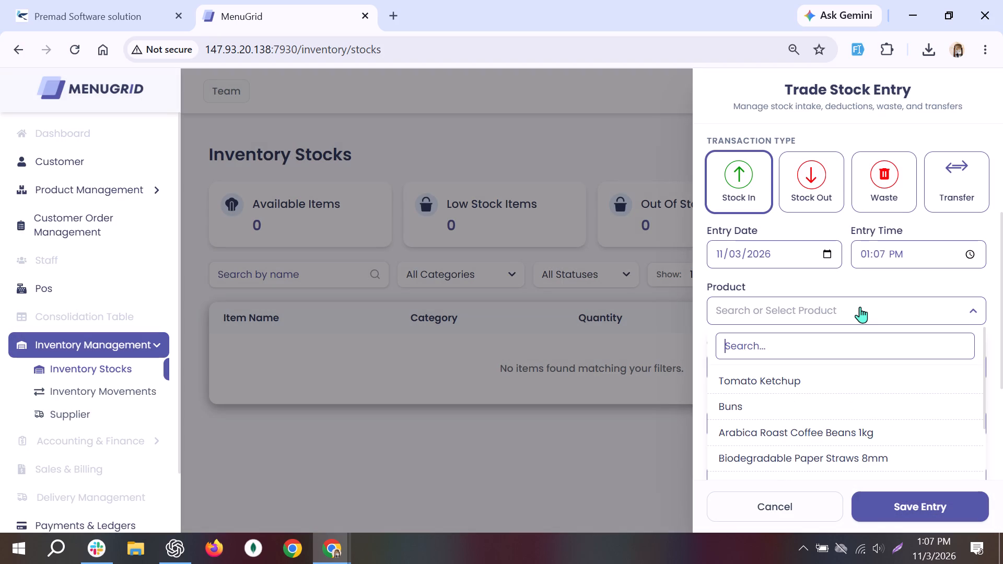
{"action": "scroll", "coordinate": [854, 380], "scroll_direction": "down", "scroll_amount": 5}
{"action": "scroll", "coordinate": [854, 380], "scroll_direction": "up", "scroll_amount": 18}
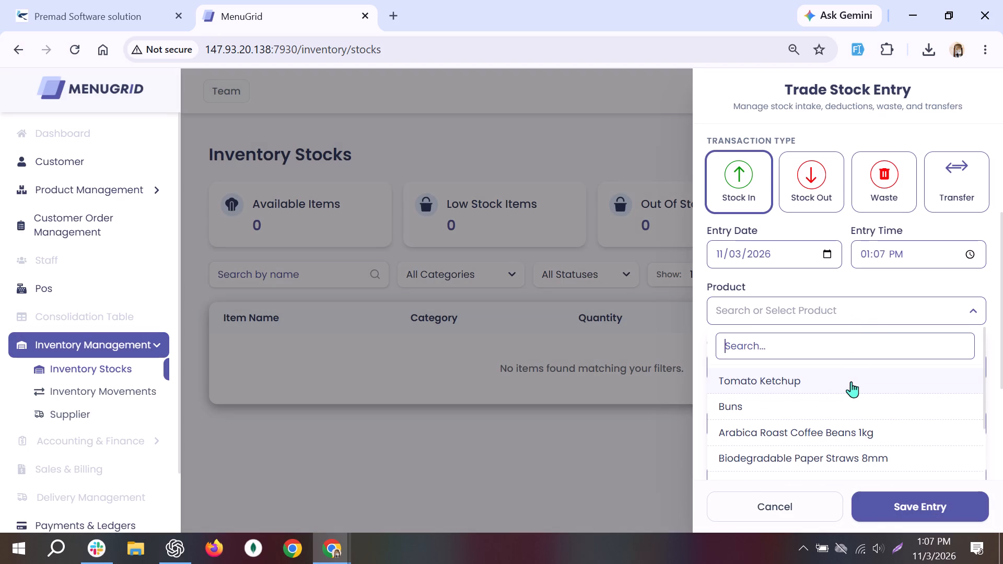
{"action": "left_click", "coordinate": [851, 381]}
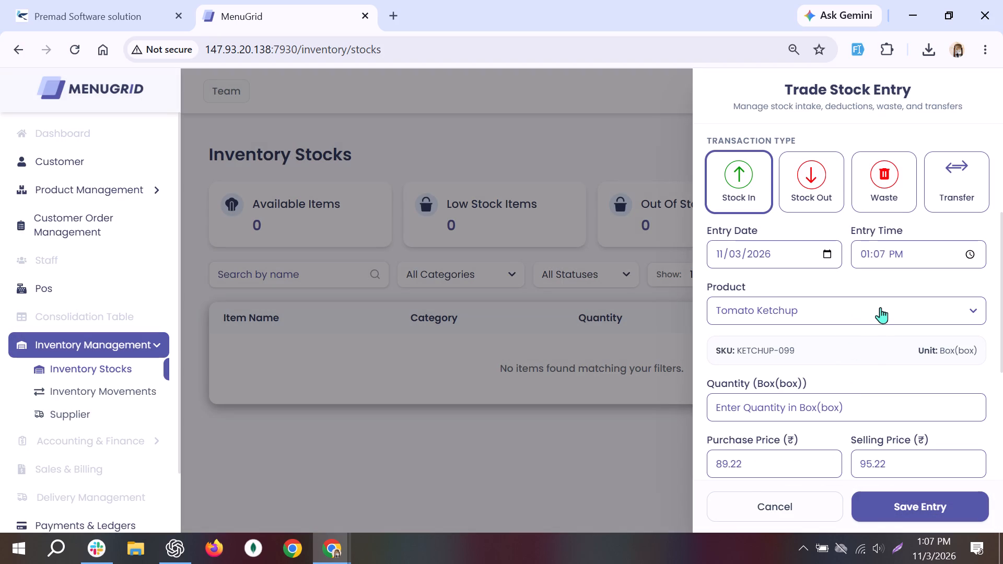
{"action": "left_click", "coordinate": [869, 351]}
{"action": "scroll", "coordinate": [869, 351], "scroll_direction": "down", "scroll_amount": 2}
{"action": "scroll", "coordinate": [869, 351], "scroll_direction": "up", "scroll_amount": 8}
{"action": "scroll", "coordinate": [869, 351], "scroll_direction": "down", "scroll_amount": 2}
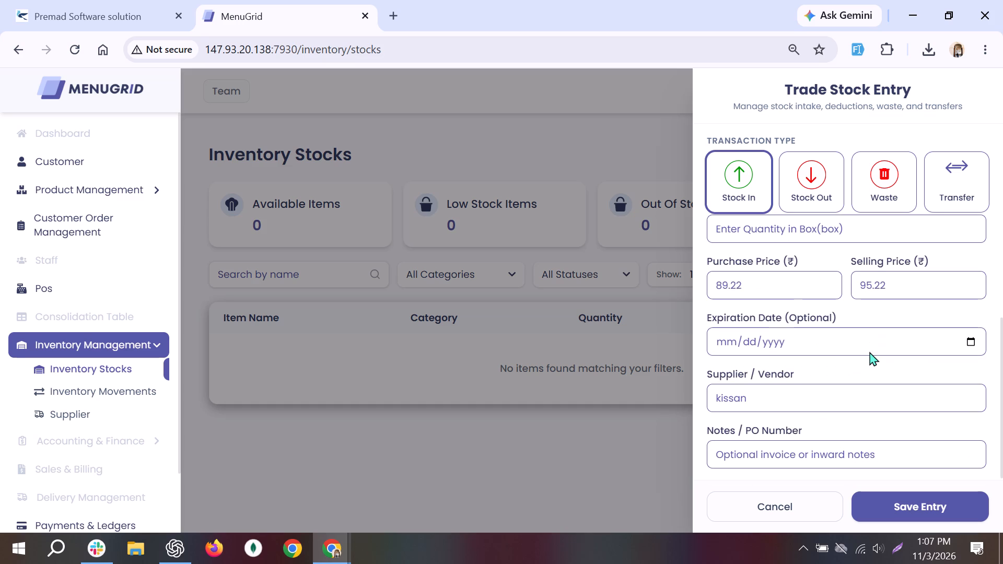
{"action": "scroll", "coordinate": [869, 351], "scroll_direction": "up", "scroll_amount": 6}
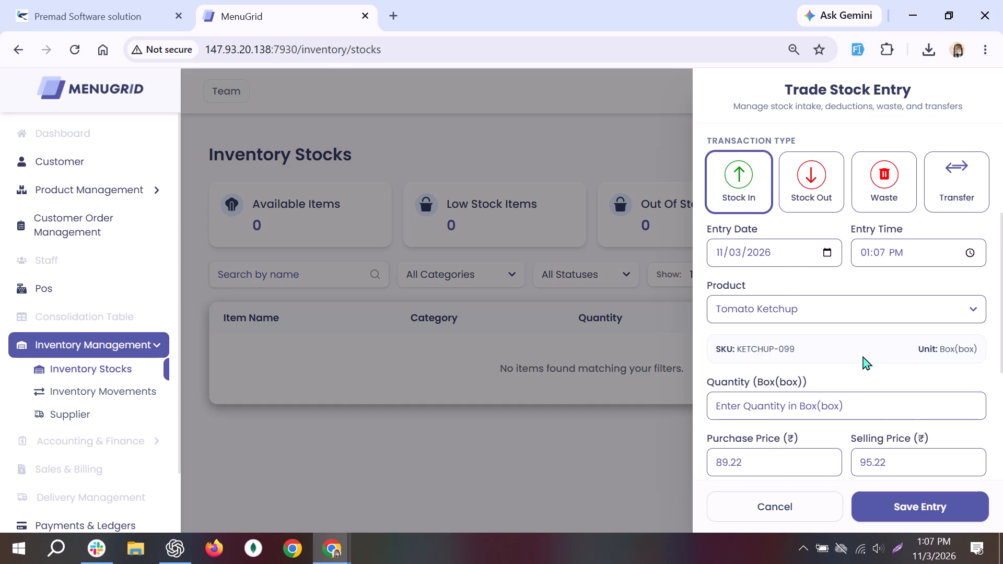
{"action": "left_click", "coordinate": [833, 403]}
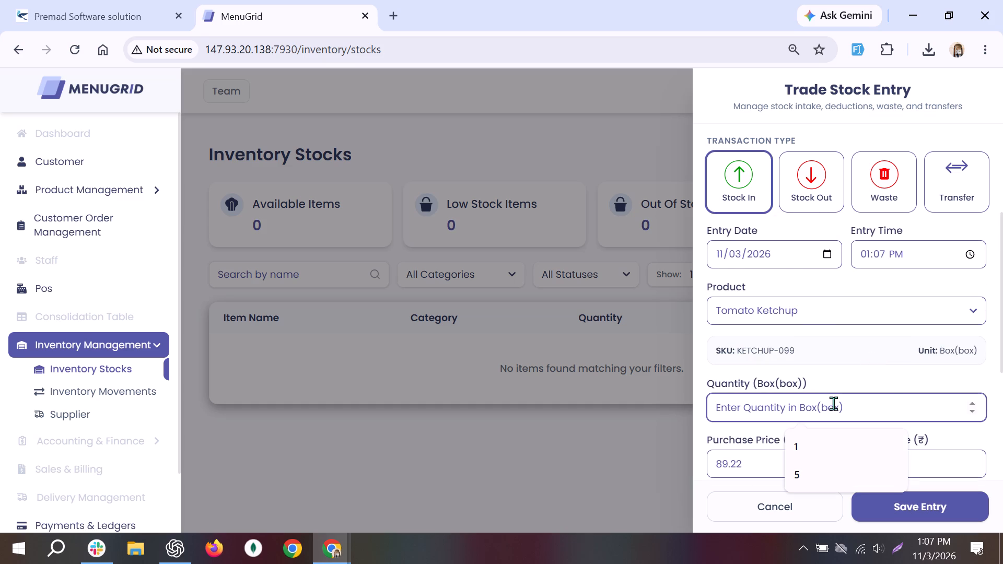
{"action": "type", "text": "50"}
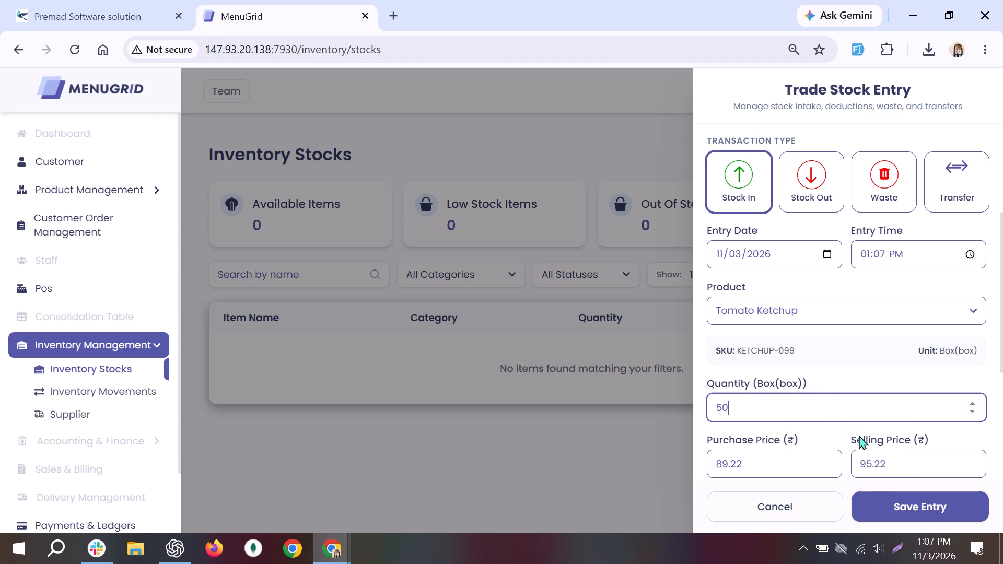
{"action": "left_click", "coordinate": [859, 435]}
Set the stock entry's expiration date to 01/18/2027.
{"action": "scroll", "coordinate": [859, 435], "scroll_direction": "down", "scroll_amount": 3}
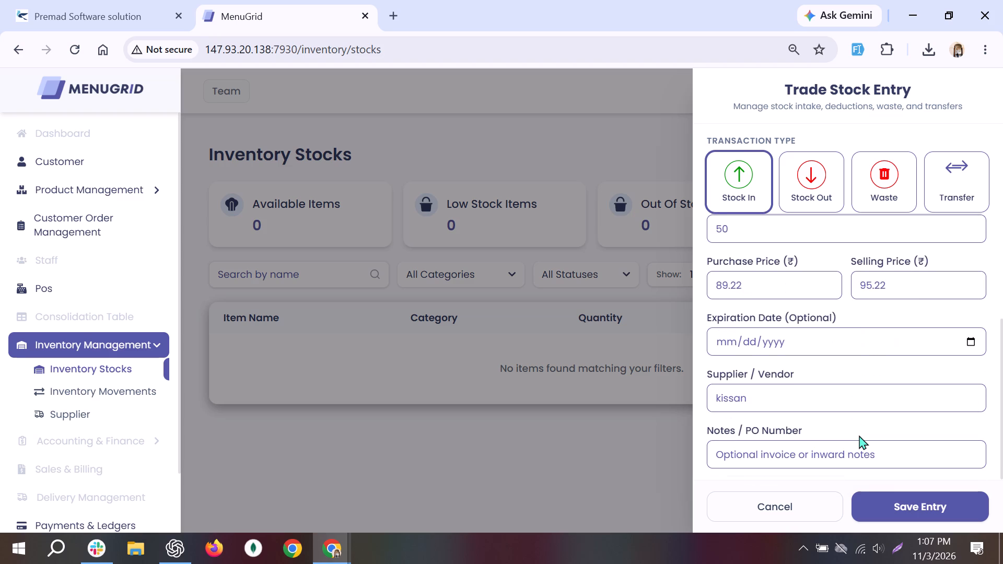
{"action": "left_click", "coordinate": [971, 341]}
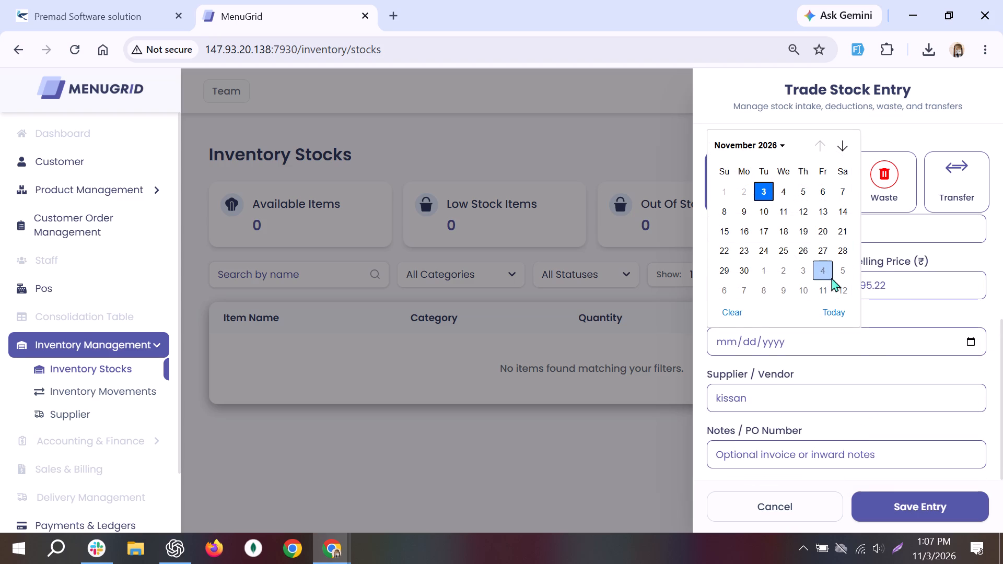
{"action": "left_click", "coordinate": [838, 144]}
{"action": "left_click", "coordinate": [838, 144]}
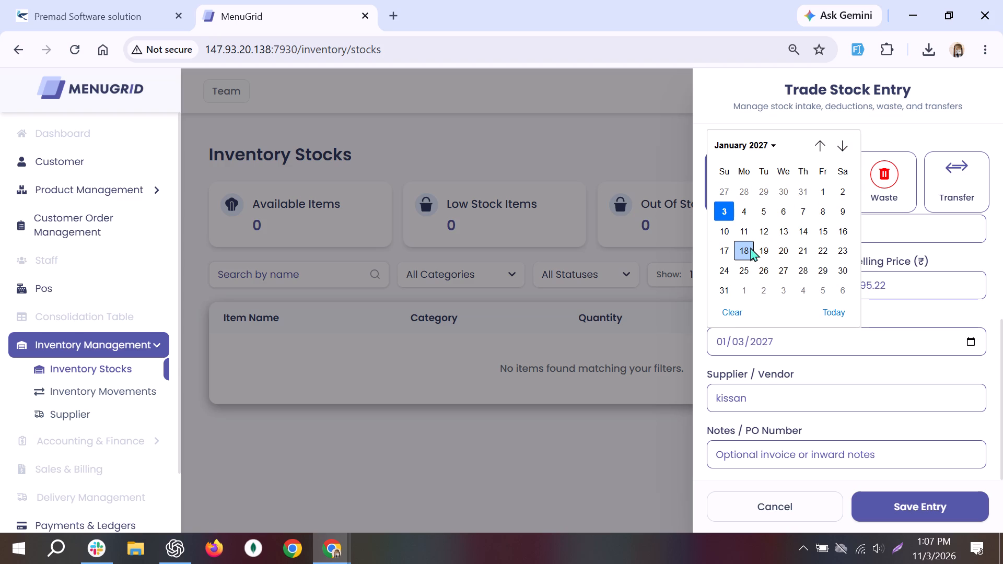
{"action": "left_click", "coordinate": [750, 247]}
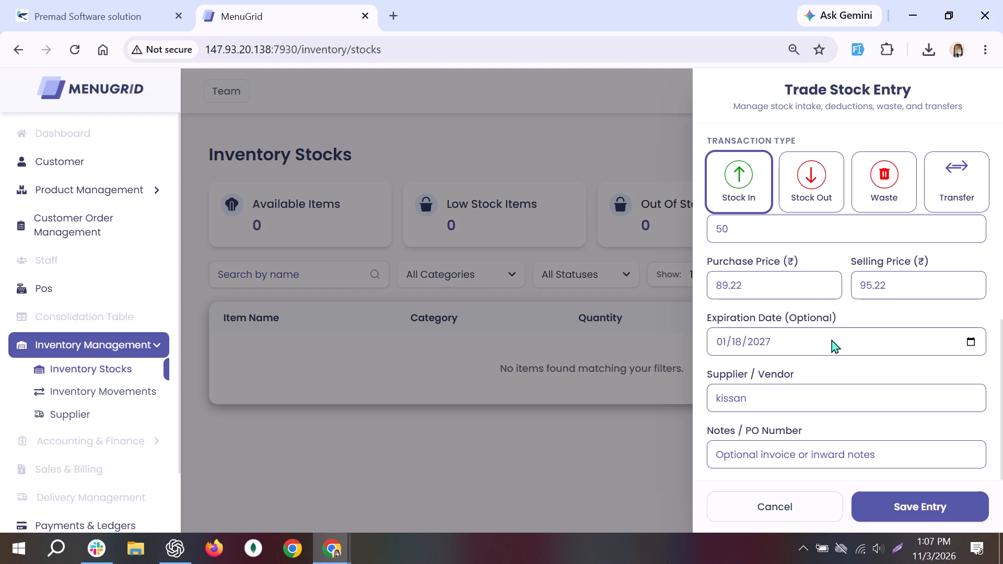
Add the note "testing" to the Tomato Ketchup stock entry and save it.
{"action": "scroll", "coordinate": [831, 339], "scroll_direction": "down", "scroll_amount": 8}
{"action": "scroll", "coordinate": [847, 422], "scroll_direction": "down", "scroll_amount": 5}
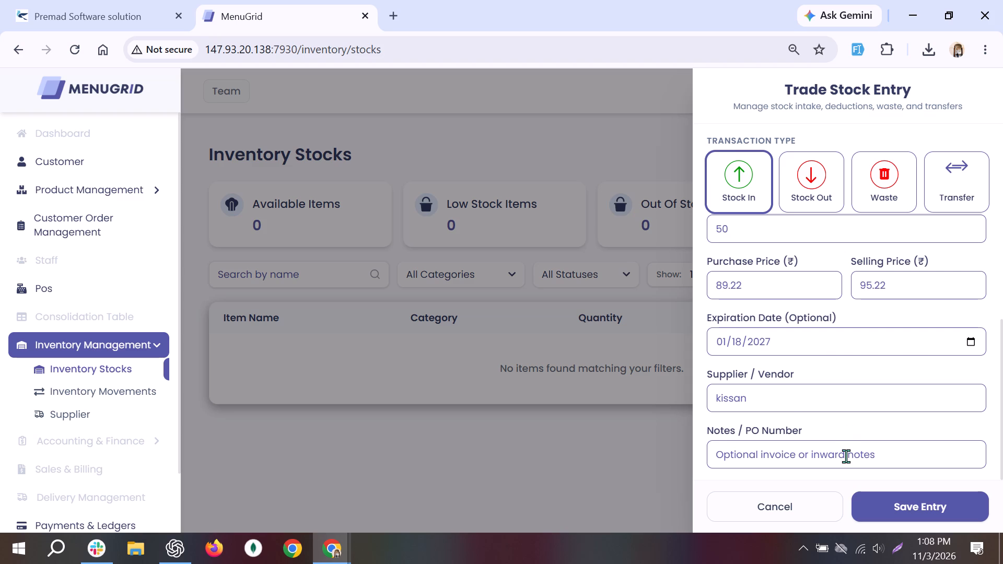
{"action": "left_click", "coordinate": [846, 457]}
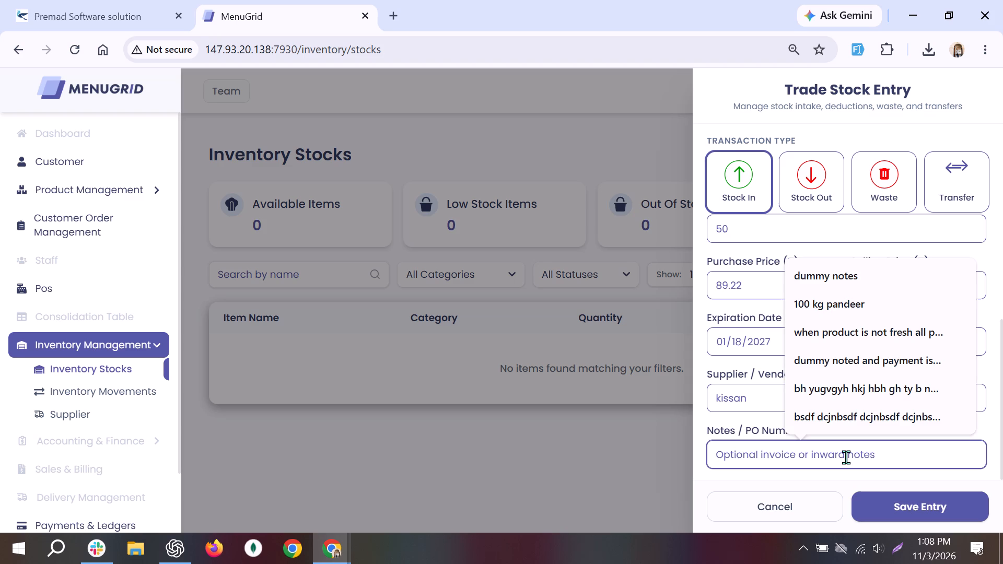
{"action": "type", "text": "testing"}
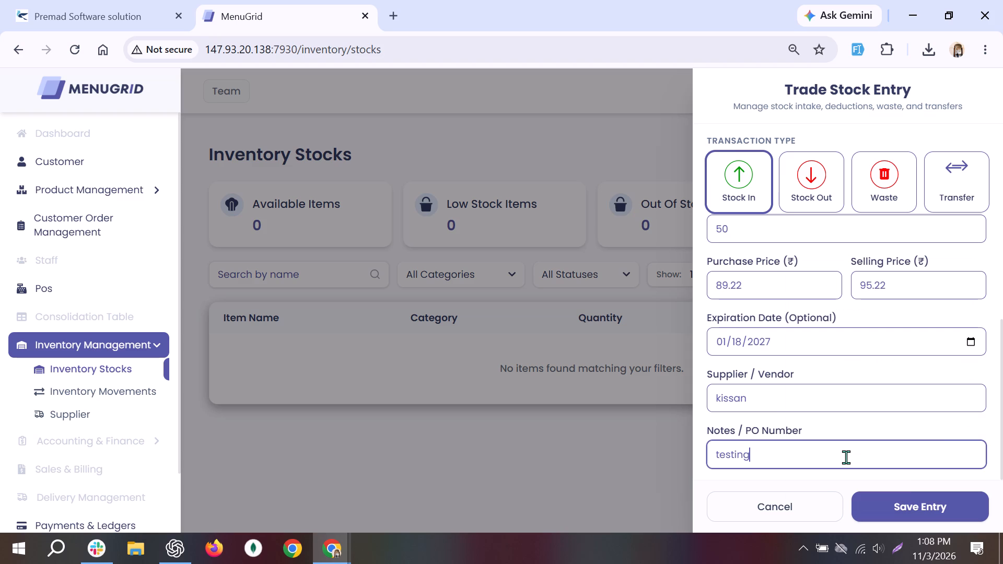
{"action": "left_click", "coordinate": [944, 513]}
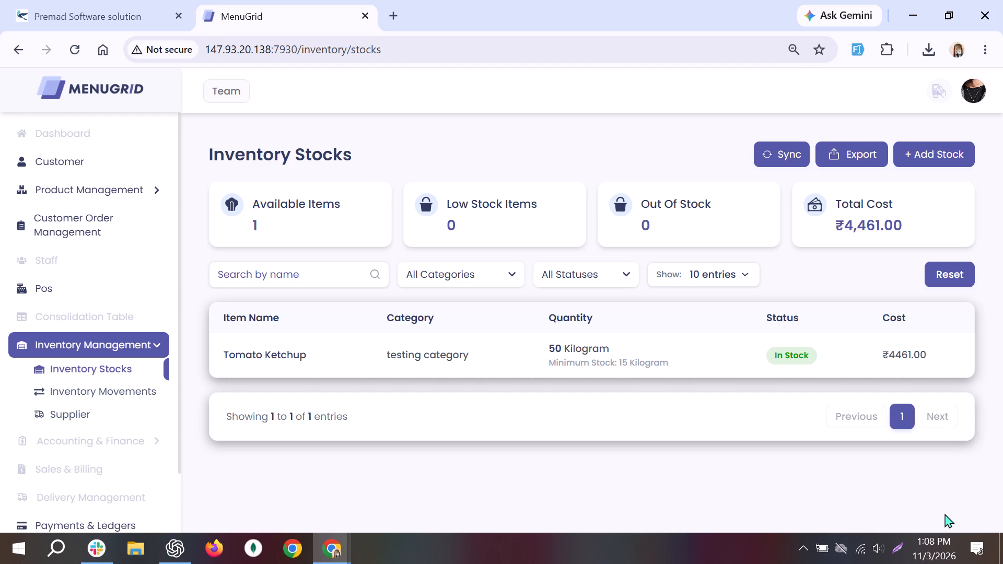
Open Tomato Ketchup's stock details and examine its stock balance, valuation and FIFO batches breakdown.
{"action": "left_click", "coordinate": [409, 360]}
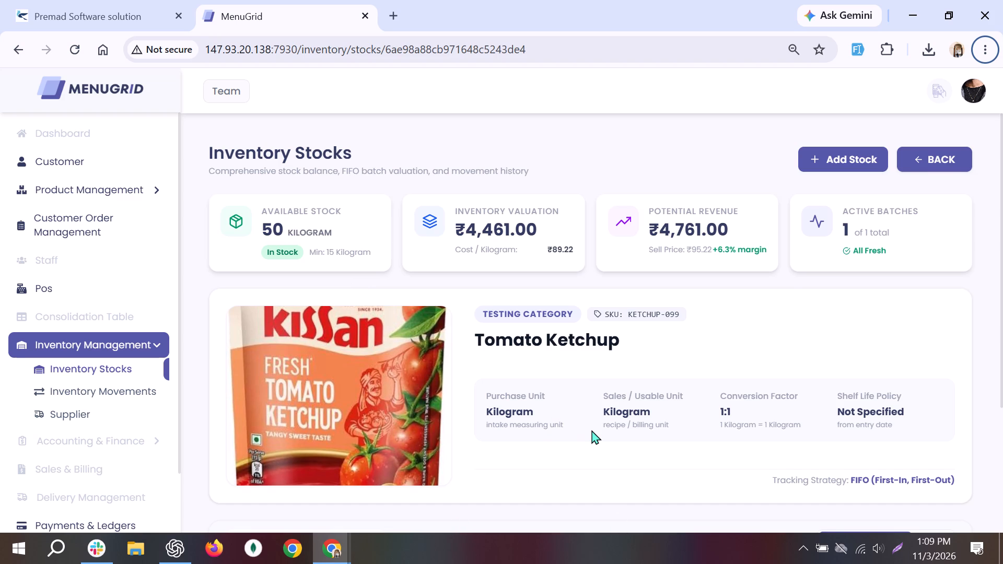
{"action": "scroll", "coordinate": [591, 430], "scroll_direction": "down", "scroll_amount": 1}
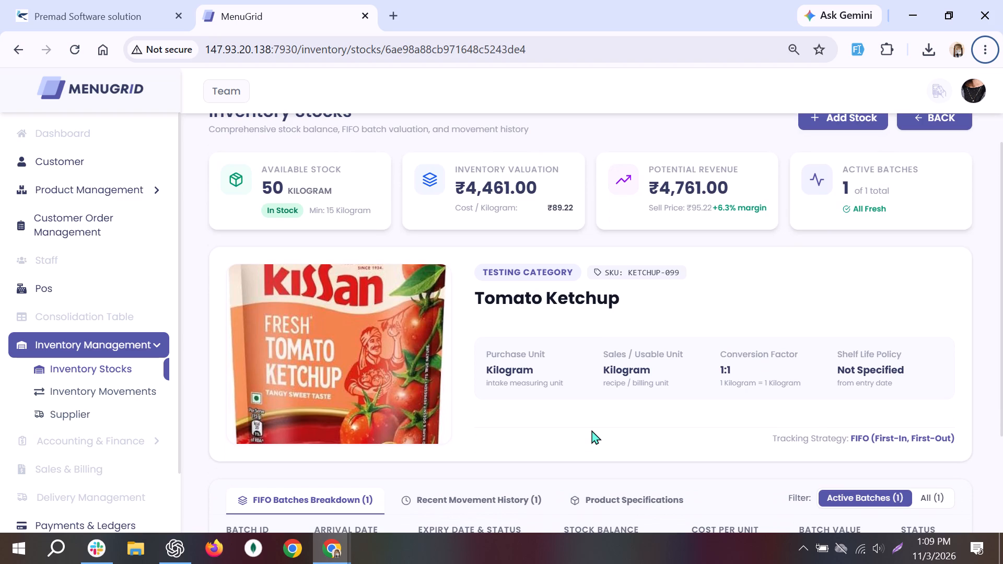
{"action": "scroll", "coordinate": [591, 430], "scroll_direction": "down", "scroll_amount": 1}
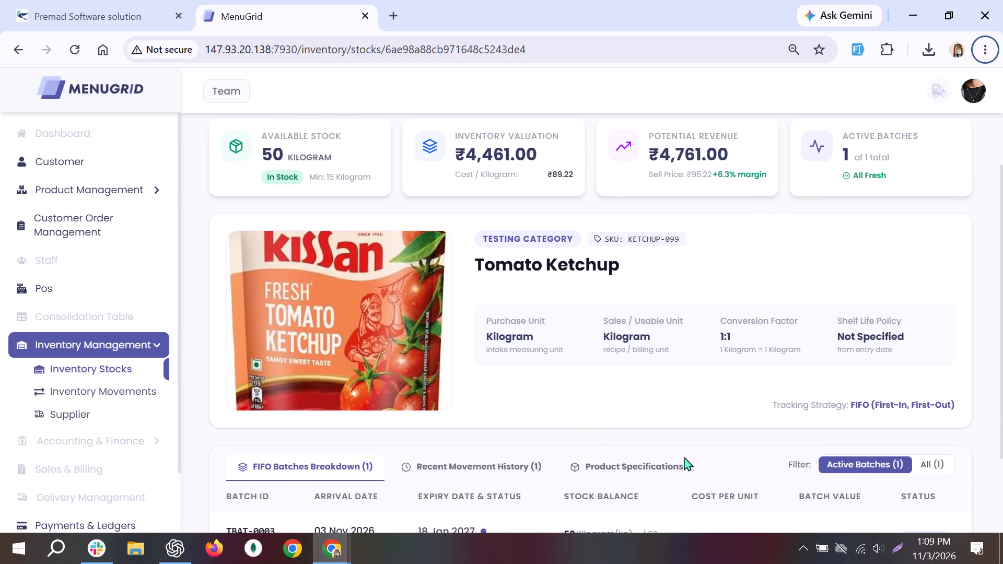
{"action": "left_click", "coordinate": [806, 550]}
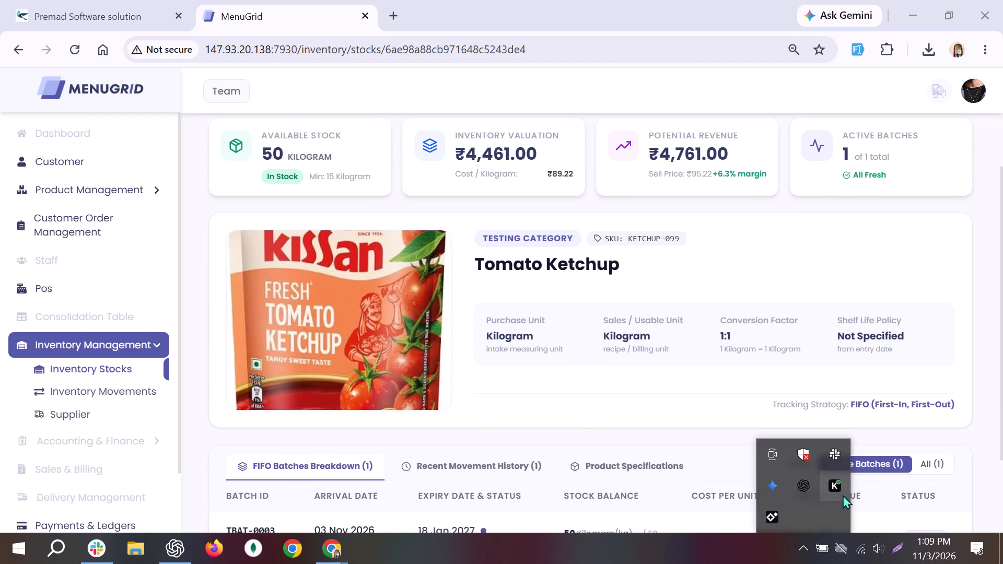
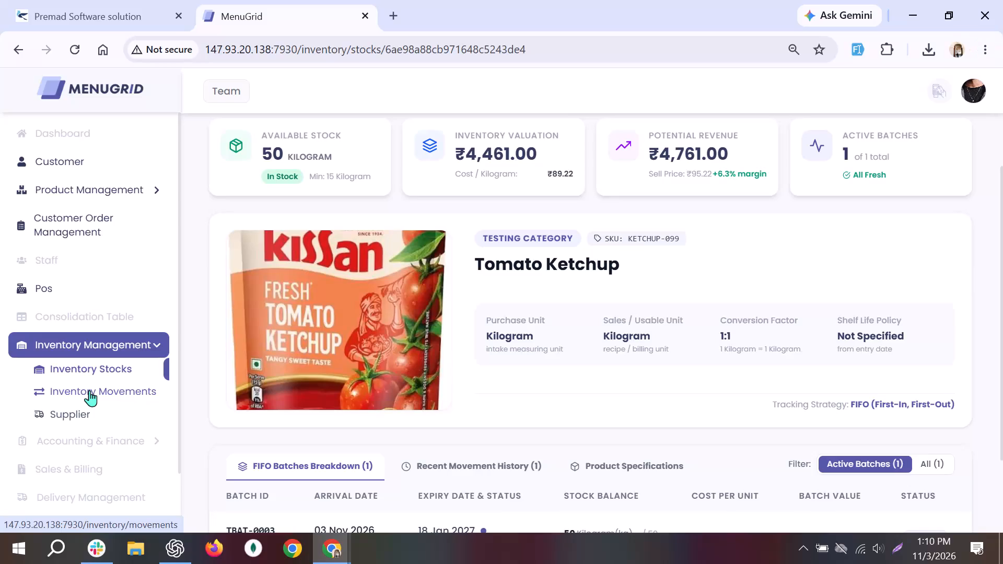
Open Inventory Movements and examine the movement details of the Tomato Ketchup Stock In entry.
{"action": "scroll", "coordinate": [442, 389], "scroll_direction": "down", "scroll_amount": 2}
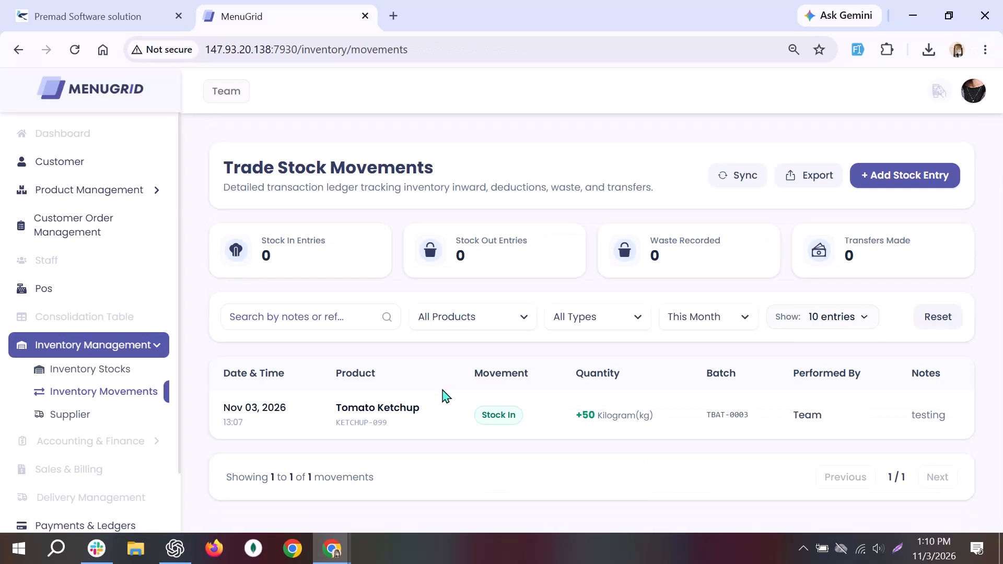
{"action": "left_click", "coordinate": [353, 409]}
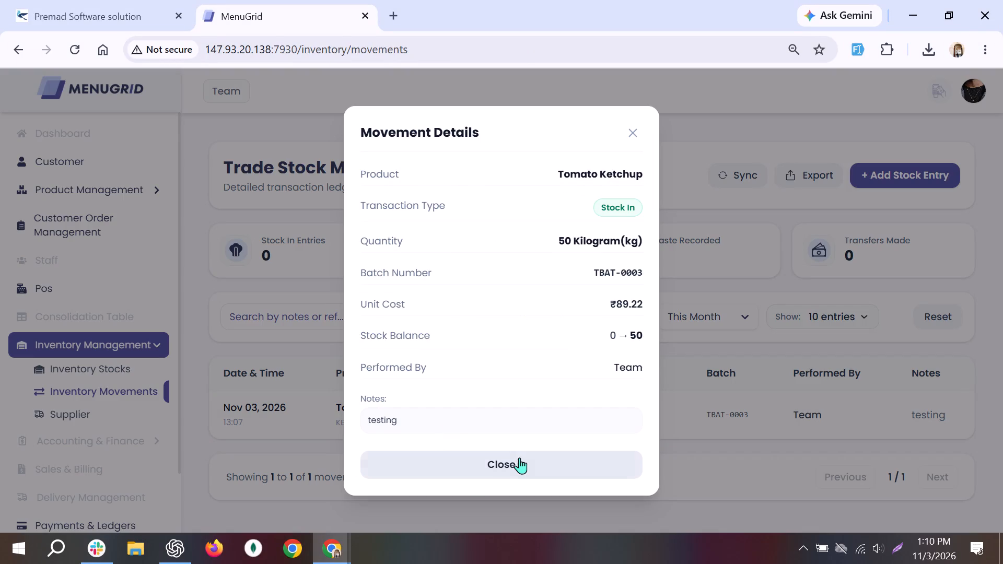
{"action": "left_click", "coordinate": [524, 463]}
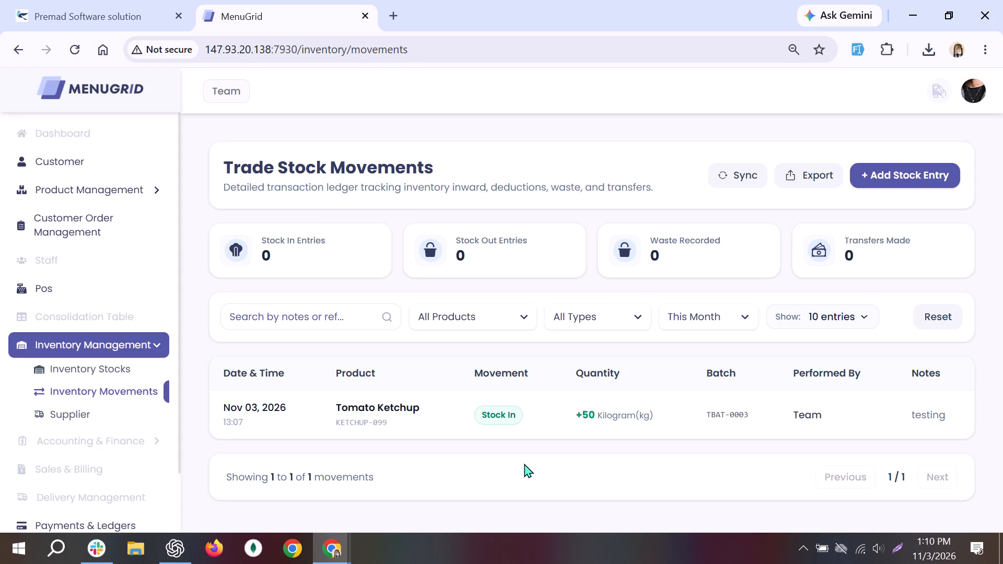
{"action": "scroll", "coordinate": [524, 463], "scroll_direction": "down", "scroll_amount": 4}
{"action": "scroll", "coordinate": [524, 463], "scroll_direction": "up", "scroll_amount": 3}
{"action": "left_click", "coordinate": [255, 406]}
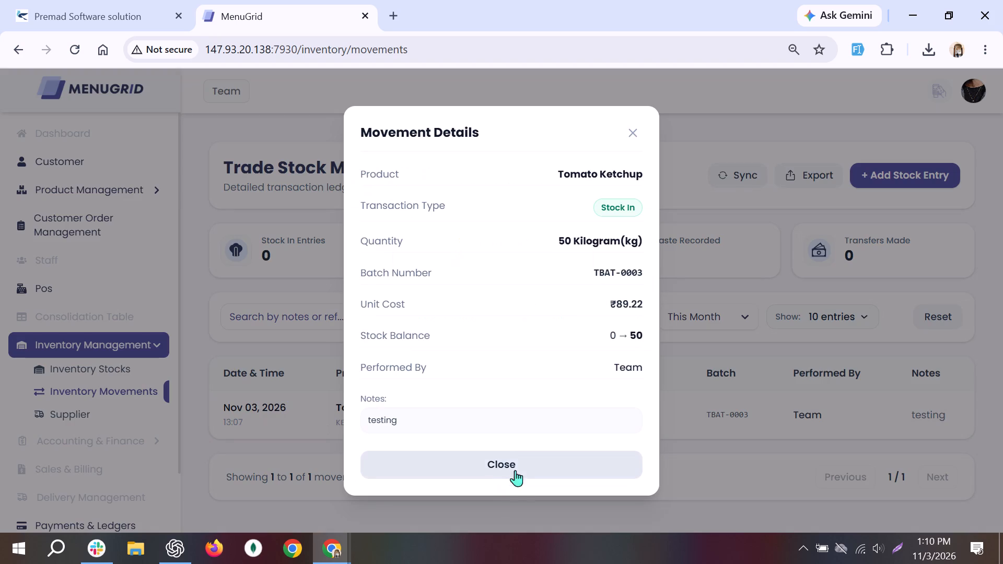
{"action": "left_click", "coordinate": [498, 460]}
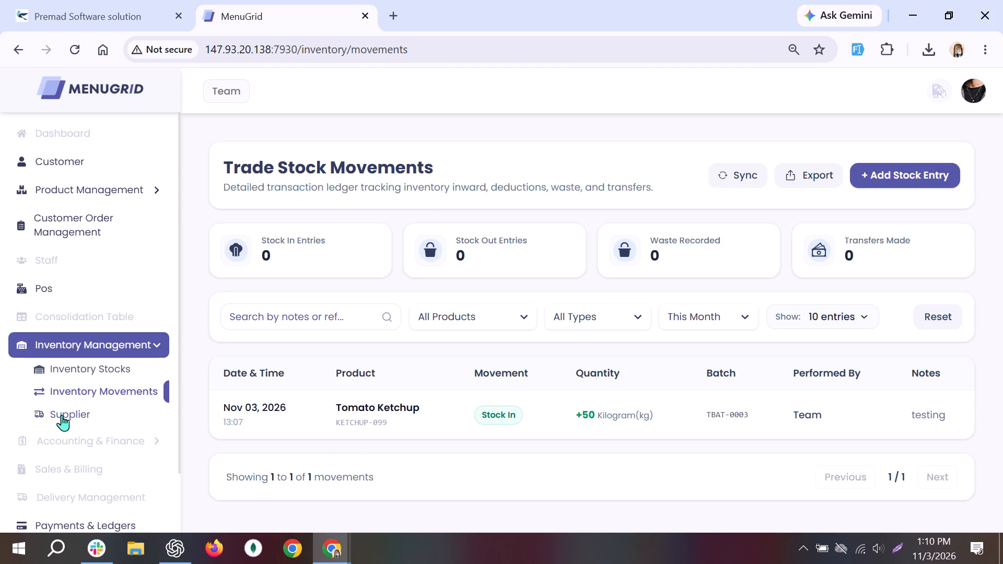
View the active suppliers list under Inventory Management and return to Inventory Stocks.
{"action": "left_click", "coordinate": [62, 419]}
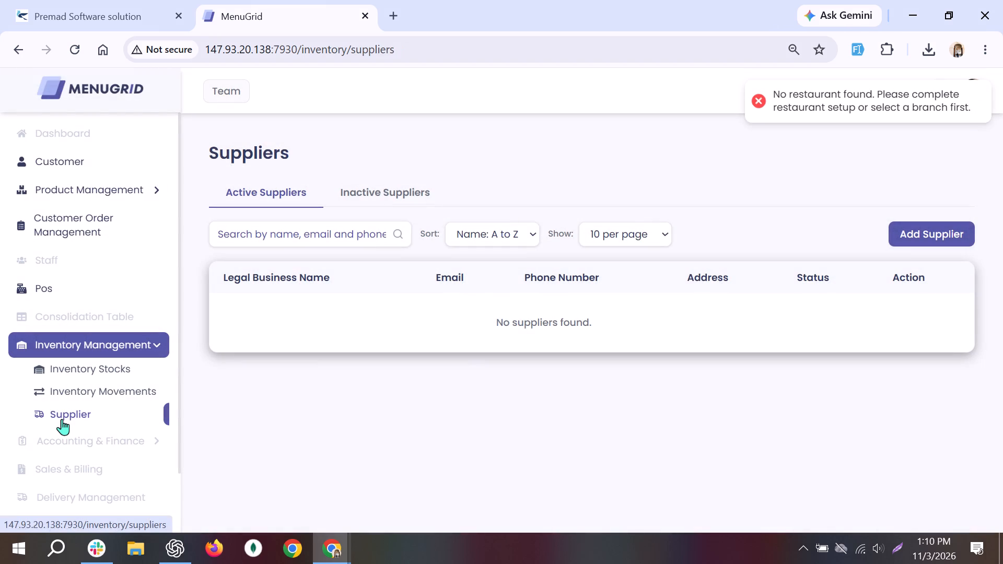
{"action": "left_click", "coordinate": [110, 368]}
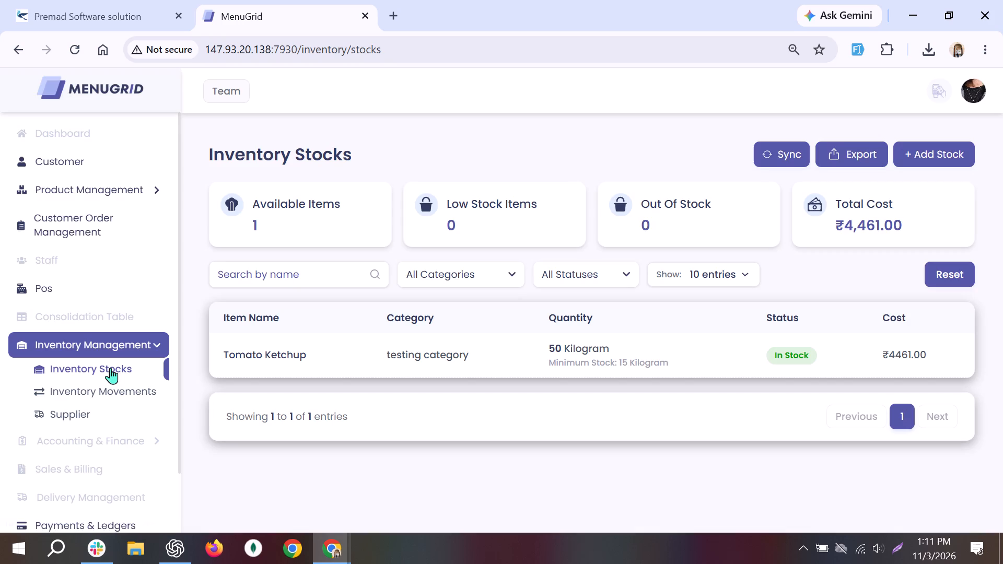
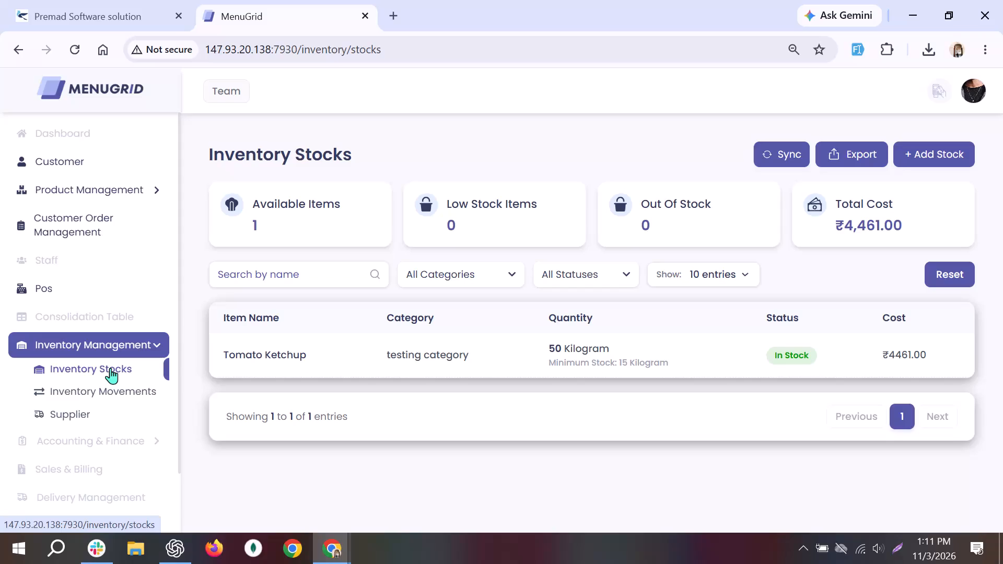
View the Customer Management page and open the Products list under Product Management.
{"action": "left_click", "coordinate": [100, 155]}
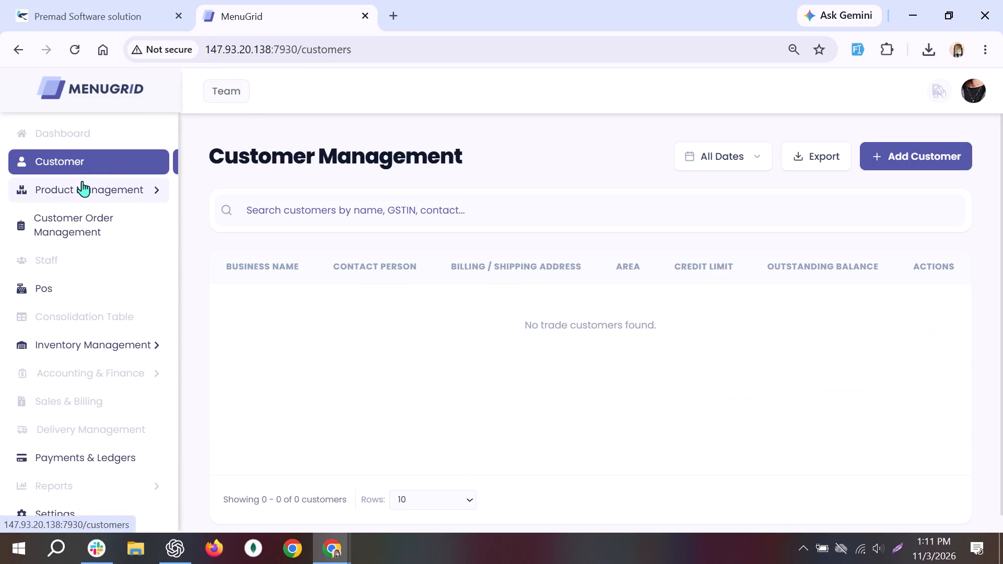
{"action": "left_click", "coordinate": [82, 181]}
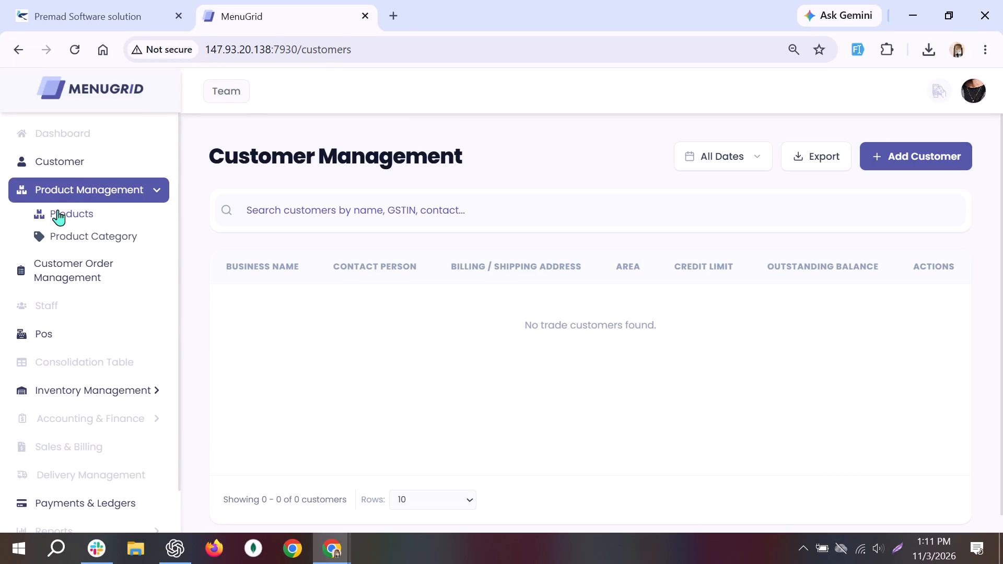
{"action": "left_click", "coordinate": [56, 211]}
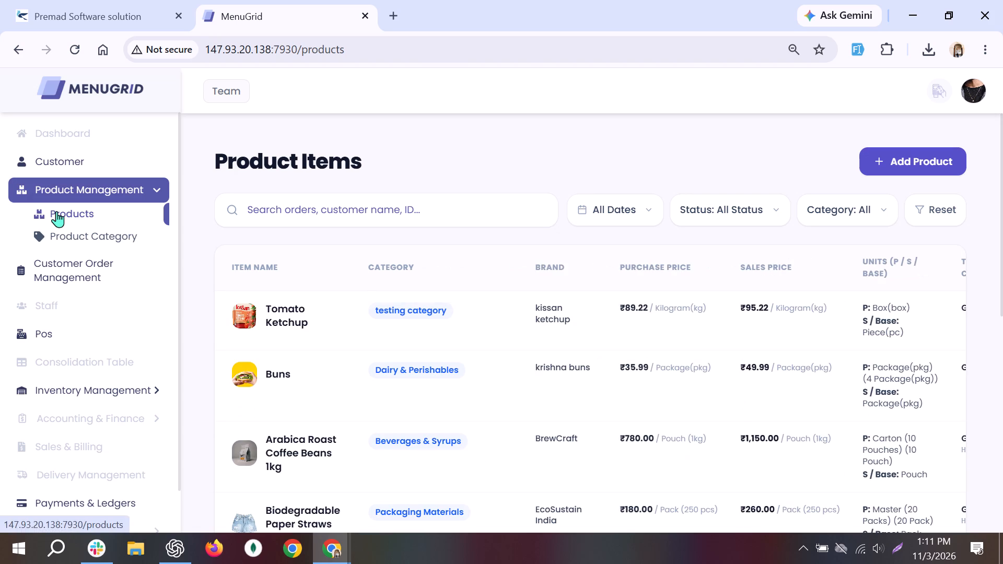
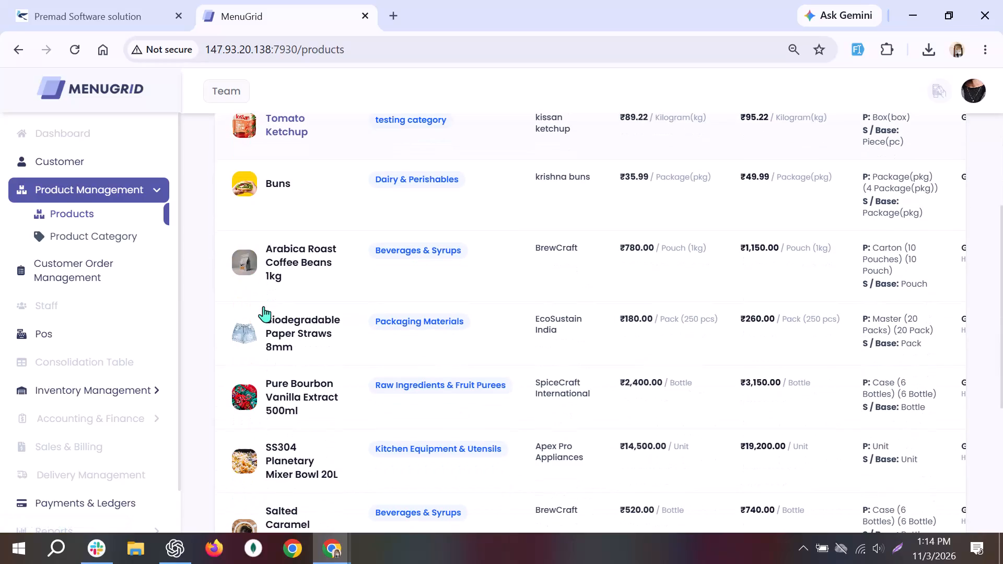
Examine the Product Items list across all its columns, from item name and prices to tax configuration and shelf life.
{"action": "scroll", "coordinate": [263, 306], "scroll_direction": "up", "scroll_amount": 8}
{"action": "scroll", "coordinate": [442, 347], "scroll_direction": "left", "scroll_amount": 3}
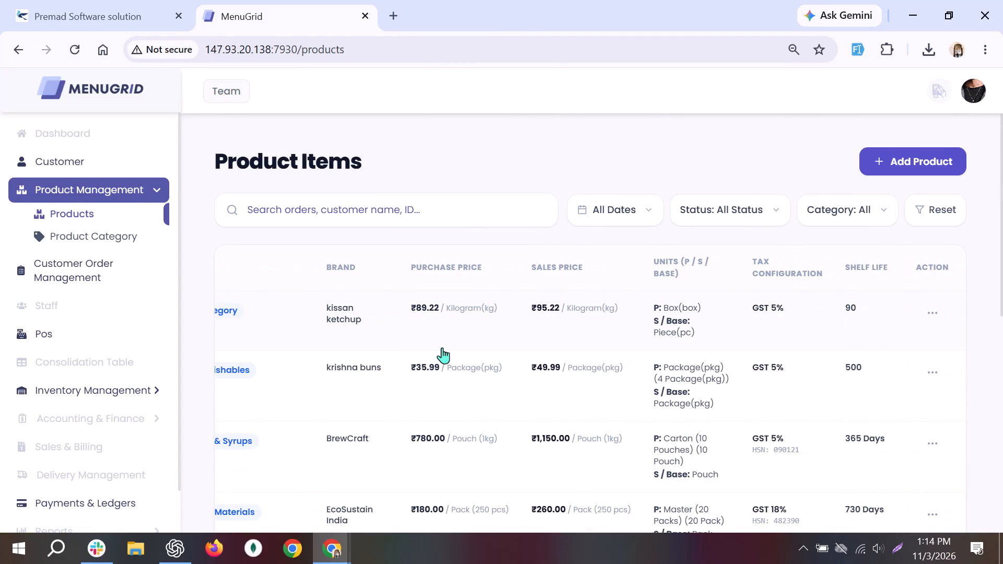
{"action": "scroll", "coordinate": [442, 347], "scroll_direction": "left", "scroll_amount": 3}
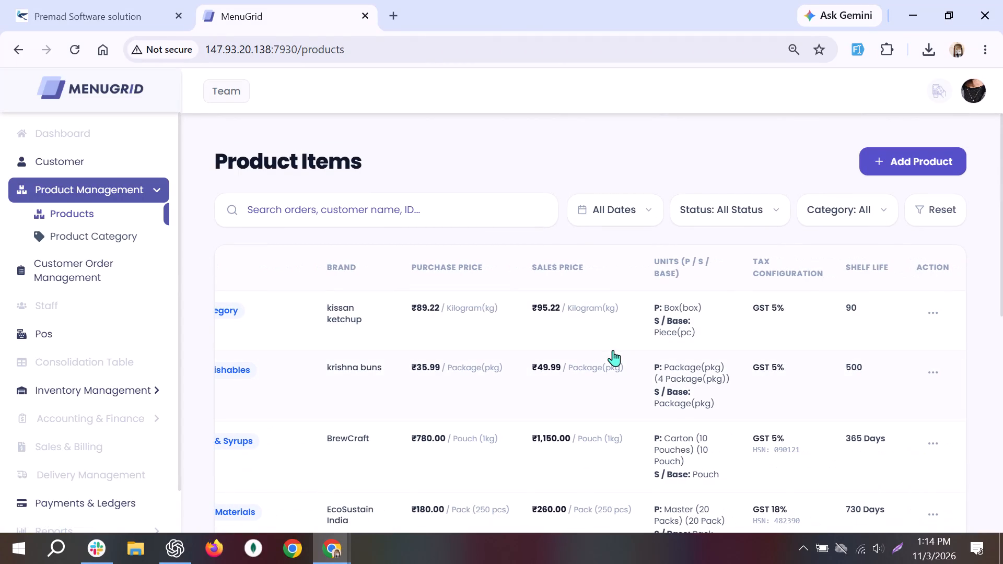
{"action": "scroll", "coordinate": [613, 350], "scroll_direction": "down", "scroll_amount": 1}
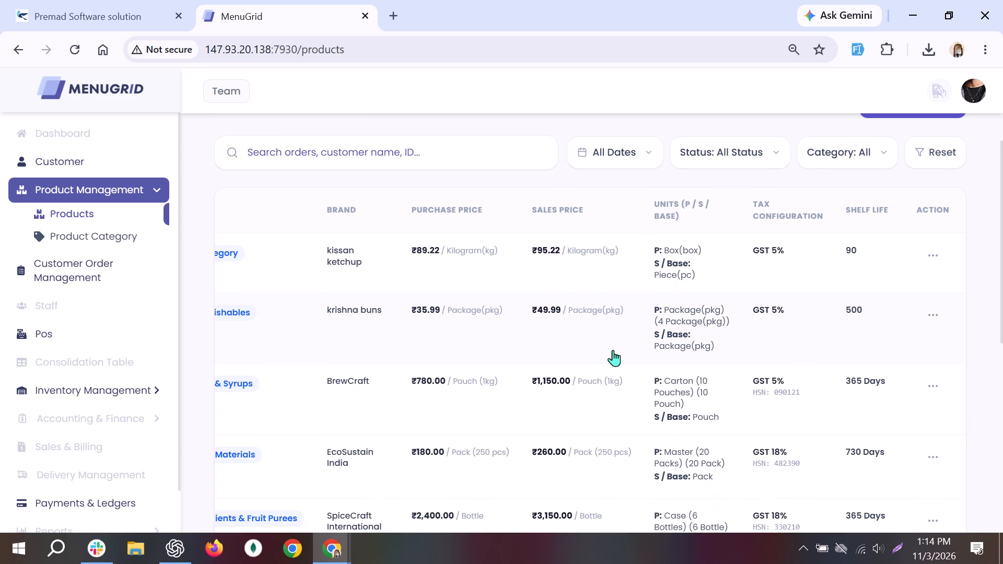
{"action": "scroll", "coordinate": [613, 350], "scroll_direction": "up", "scroll_amount": 1}
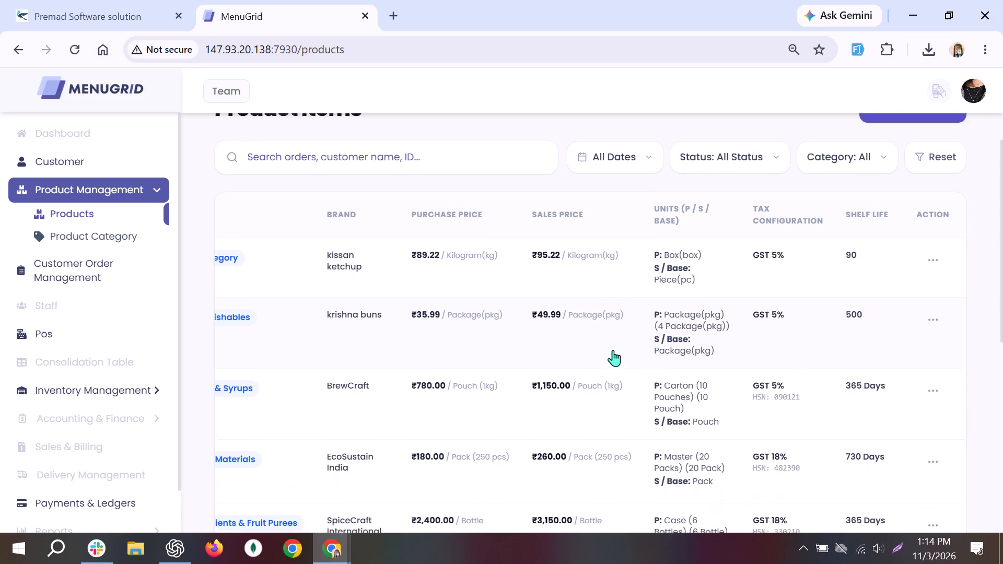
{"action": "scroll", "coordinate": [613, 350], "scroll_direction": "up", "scroll_amount": 1}
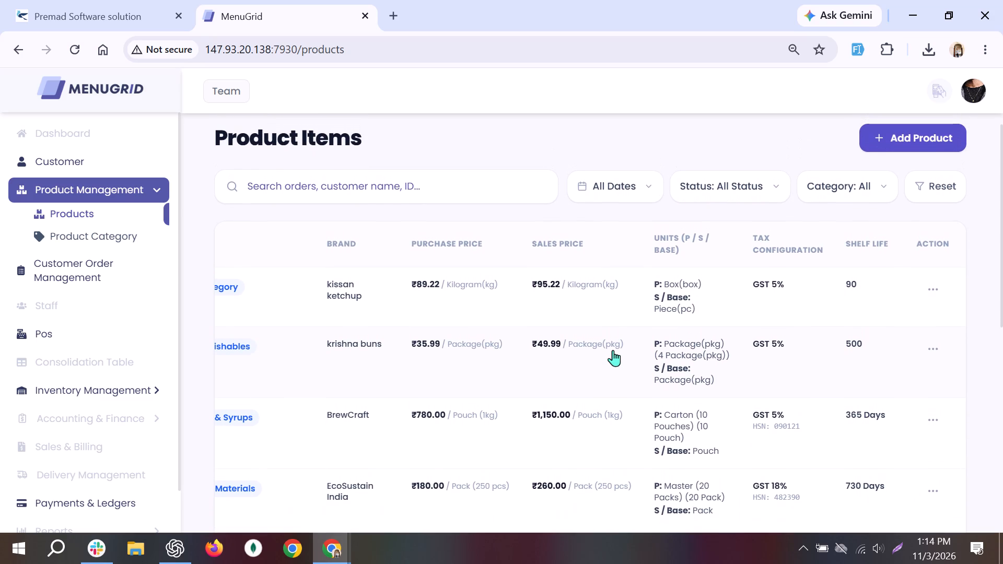
{"action": "scroll", "coordinate": [613, 350], "scroll_direction": "right", "scroll_amount": 1}
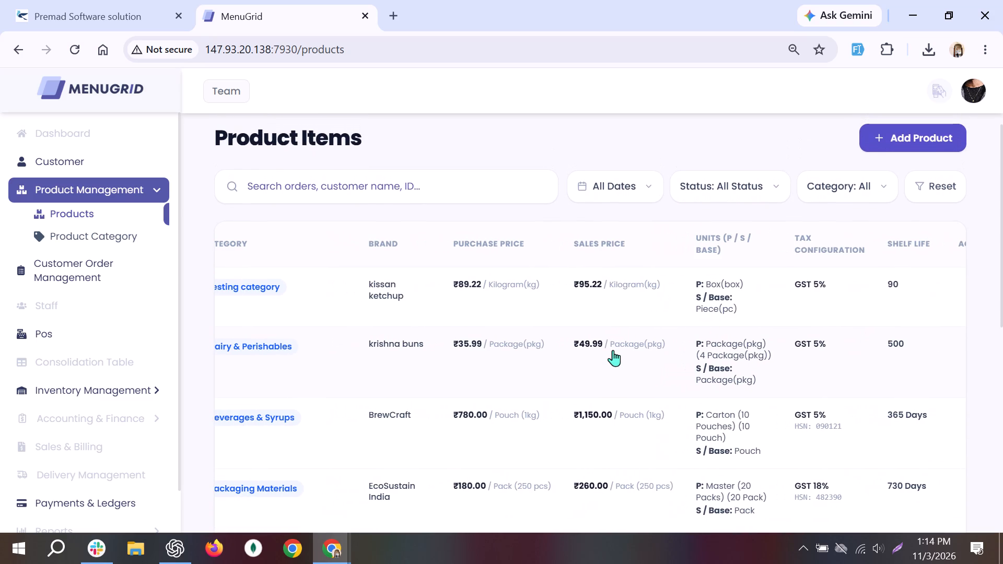
{"action": "scroll", "coordinate": [613, 350], "scroll_direction": "right", "scroll_amount": 2}
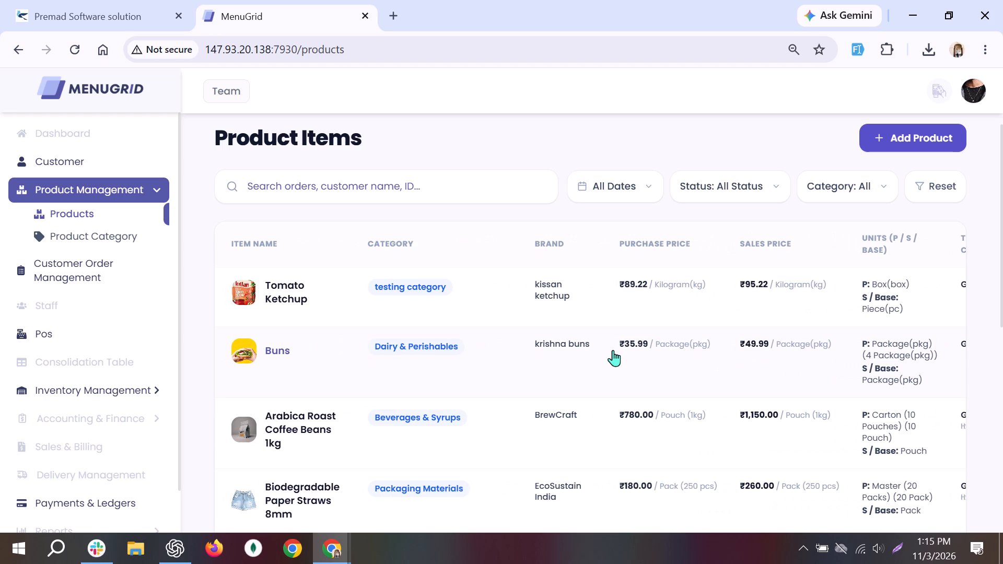
Open the Buns product details and review its unit and stock configuration, procurement and lifecycle, and description.
{"action": "left_click", "coordinate": [400, 350]}
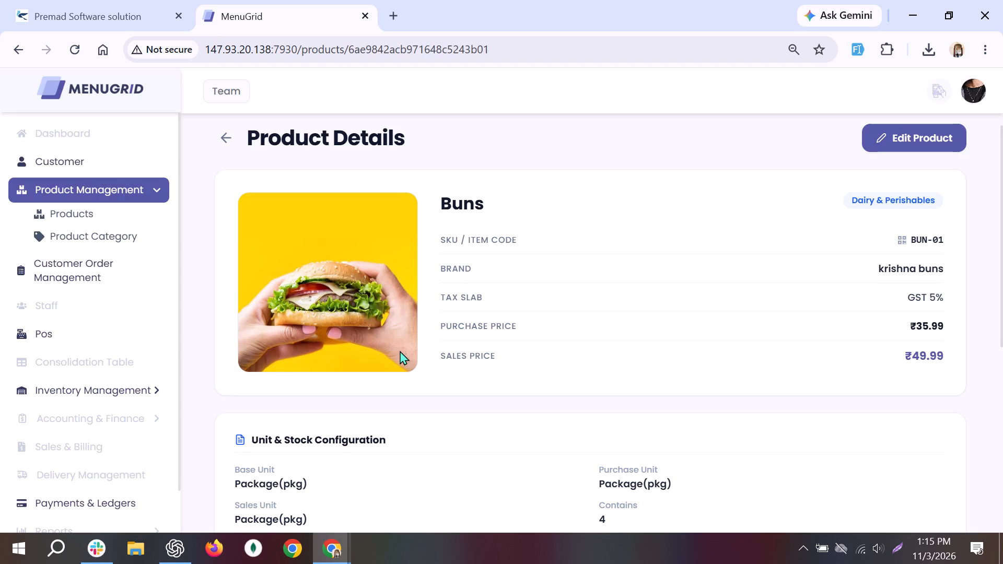
{"action": "scroll", "coordinate": [400, 350], "scroll_direction": "down", "scroll_amount": 1}
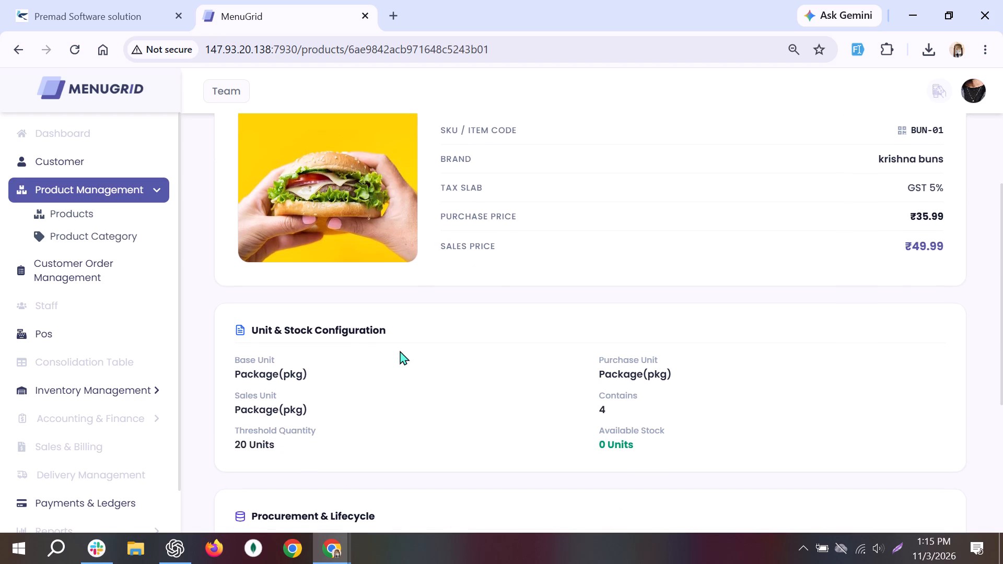
{"action": "scroll", "coordinate": [400, 350], "scroll_direction": "down", "scroll_amount": 1}
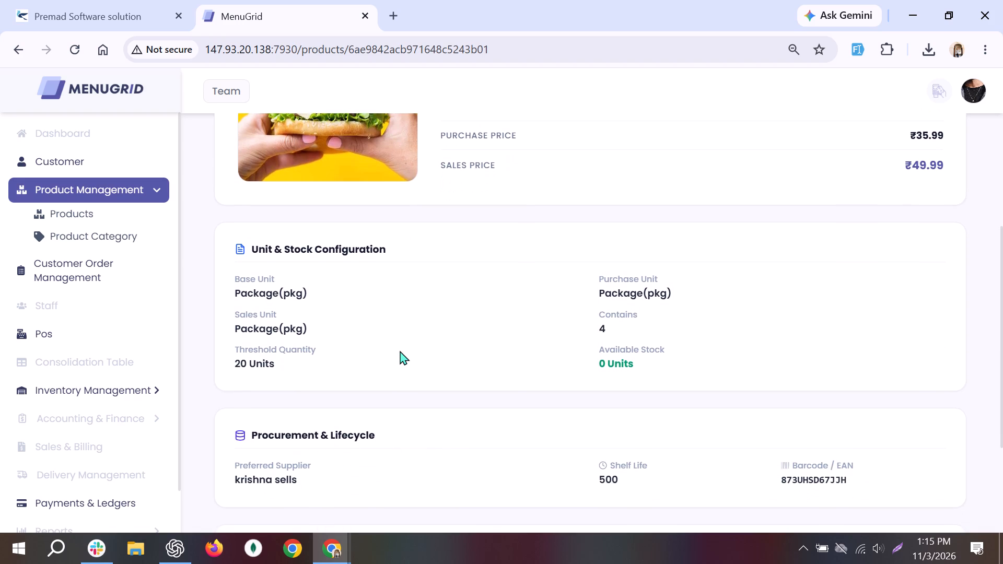
{"action": "scroll", "coordinate": [400, 350], "scroll_direction": "down", "scroll_amount": 2}
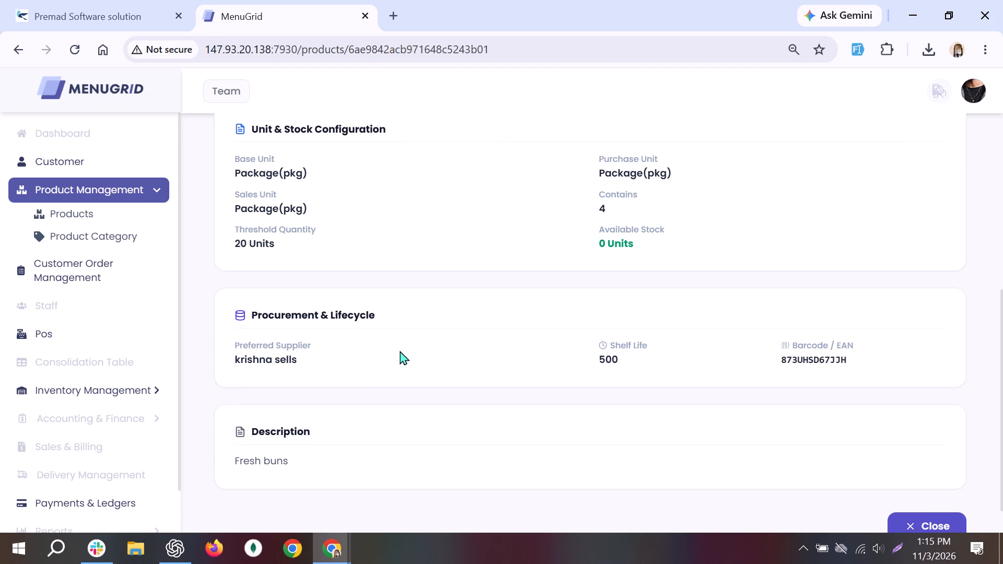
{"action": "scroll", "coordinate": [400, 350], "scroll_direction": "down", "scroll_amount": 1}
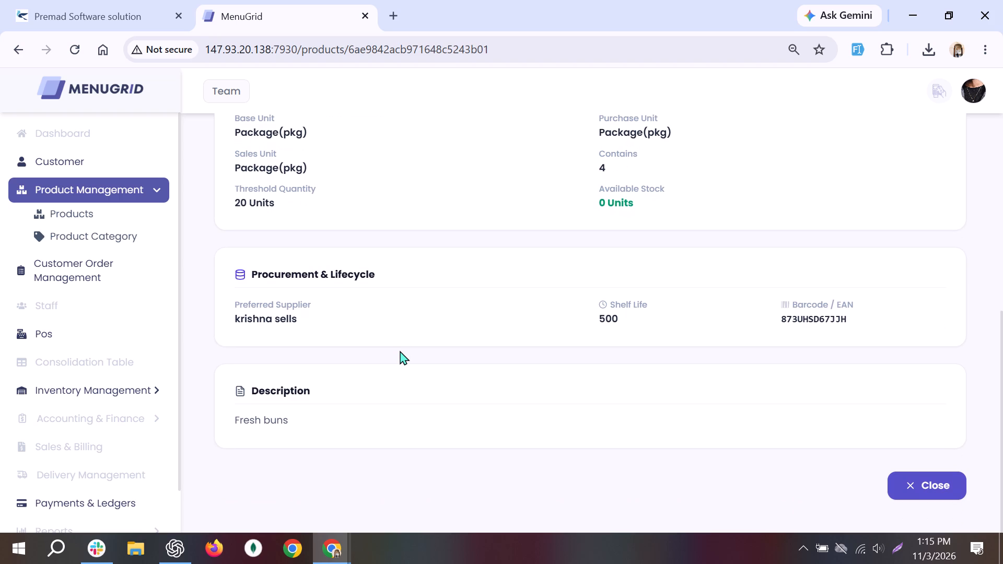
{"action": "scroll", "coordinate": [400, 350], "scroll_direction": "down", "scroll_amount": 1}
{"action": "scroll", "coordinate": [400, 350], "scroll_direction": "up", "scroll_amount": 2}
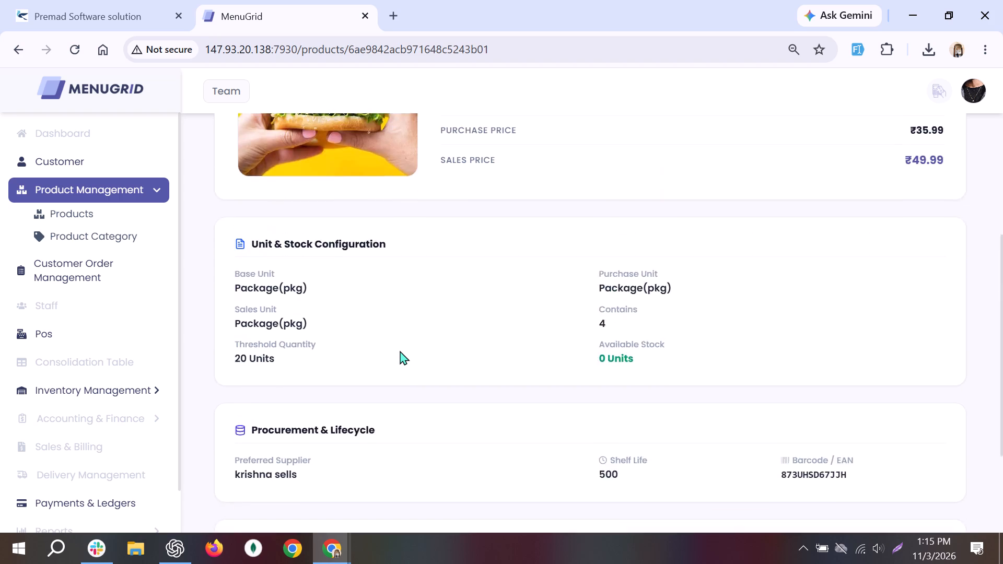
{"action": "scroll", "coordinate": [400, 350], "scroll_direction": "up", "scroll_amount": 7}
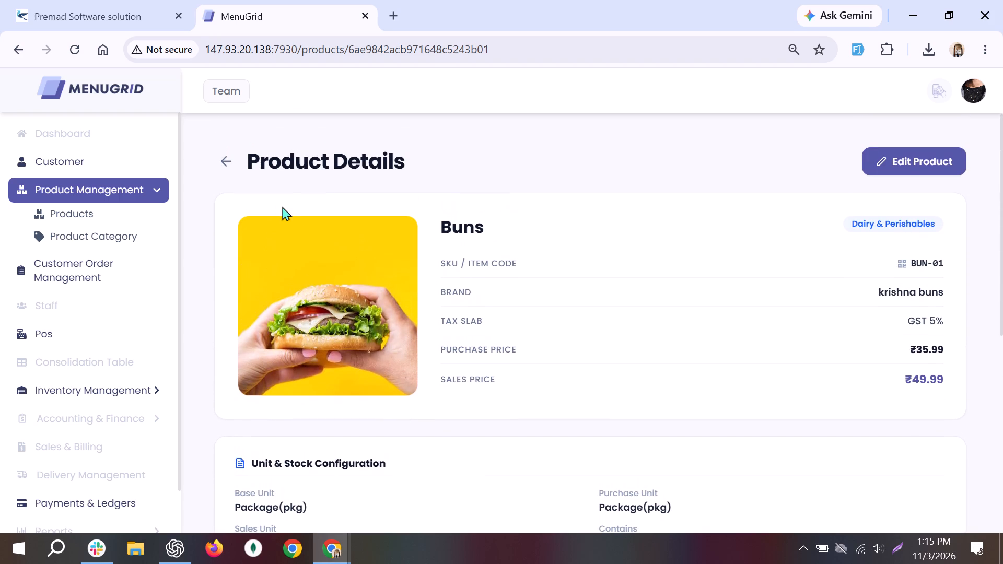
Open the Buns product for editing, check its basic and additional details, and save the item without changing any field.
{"action": "left_click", "coordinate": [922, 166]}
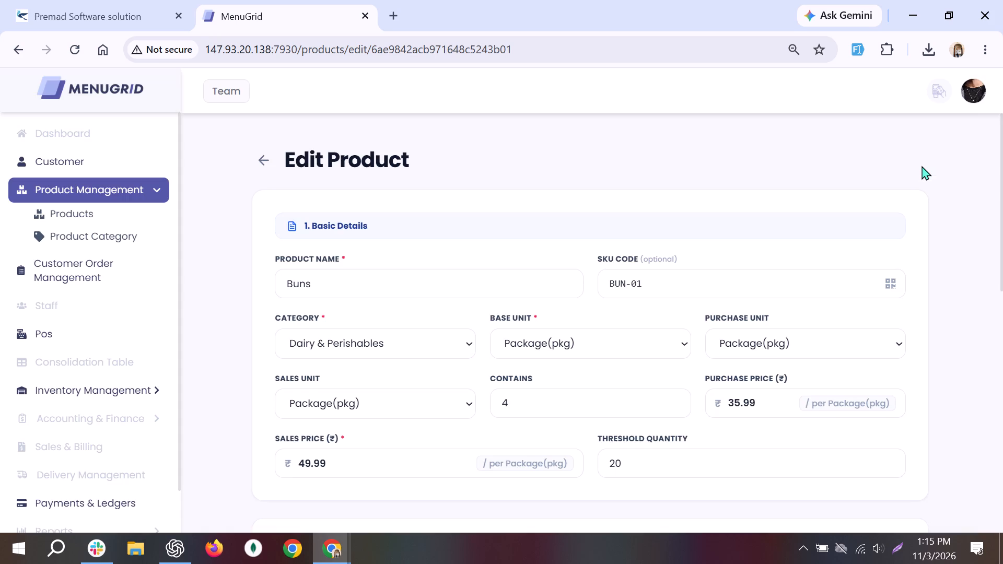
{"action": "scroll", "coordinate": [922, 166], "scroll_direction": "down", "scroll_amount": 2}
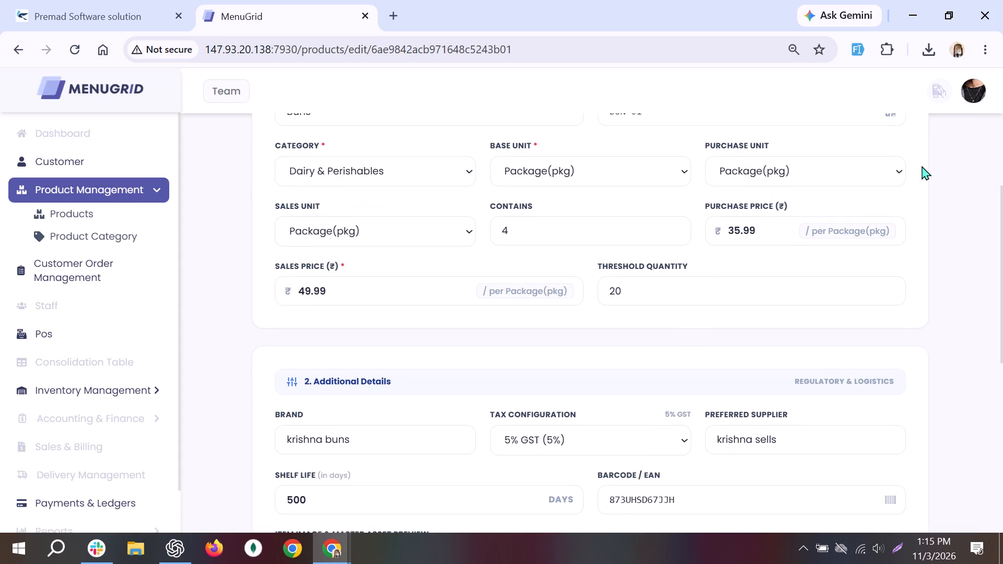
{"action": "scroll", "coordinate": [922, 166], "scroll_direction": "down", "scroll_amount": 2}
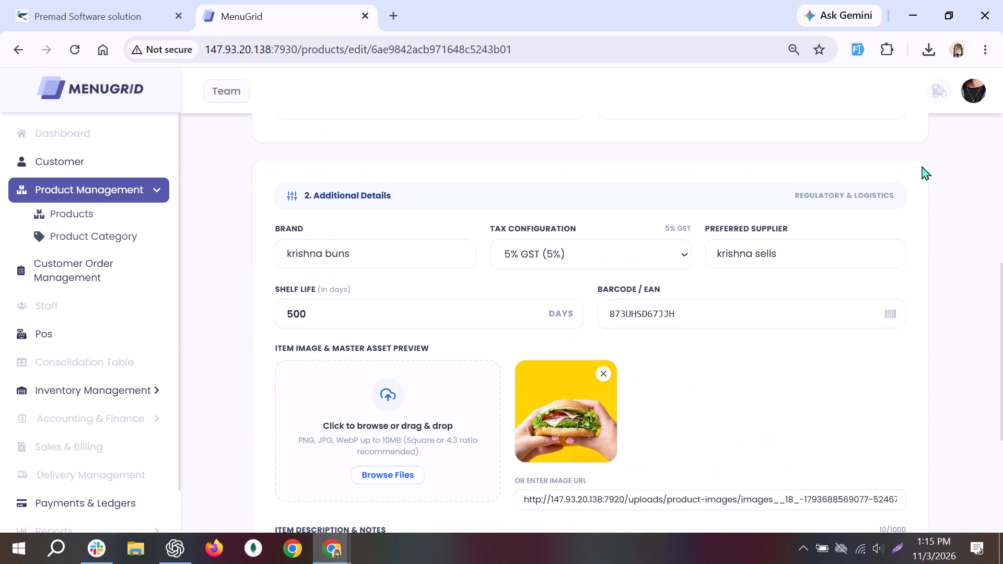
{"action": "scroll", "coordinate": [922, 166], "scroll_direction": "down", "scroll_amount": 2}
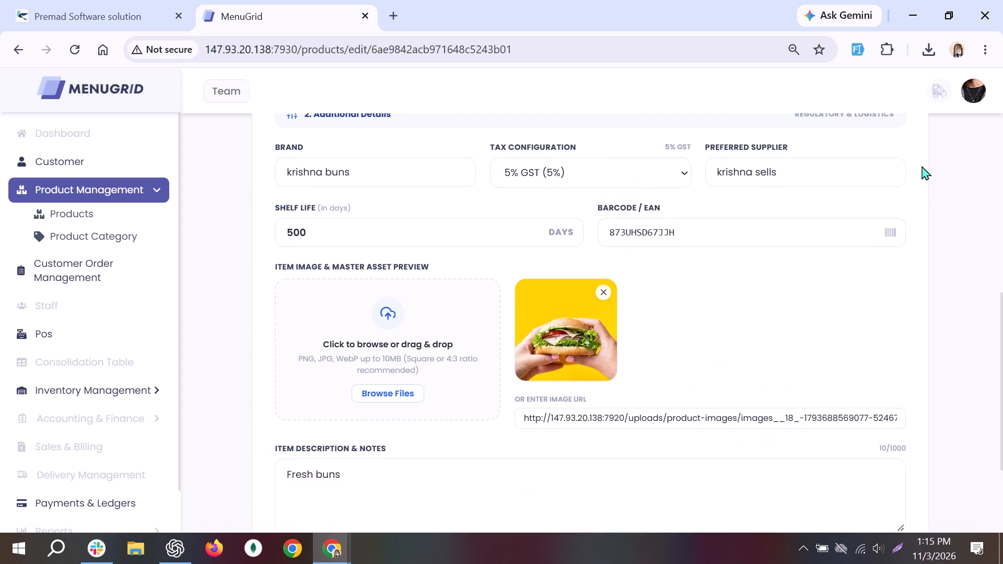
{"action": "scroll", "coordinate": [922, 166], "scroll_direction": "down", "scroll_amount": 3}
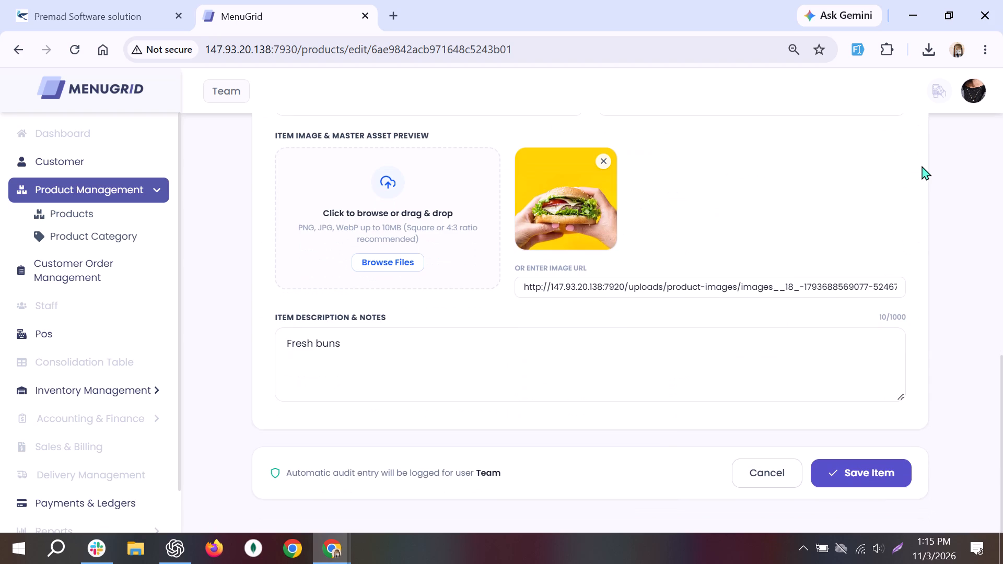
{"action": "scroll", "coordinate": [922, 166], "scroll_direction": "up", "scroll_amount": 20}
{"action": "scroll", "coordinate": [922, 166], "scroll_direction": "up", "scroll_amount": 4}
{"action": "scroll", "coordinate": [831, 408], "scroll_direction": "down", "scroll_amount": 16}
{"action": "left_click", "coordinate": [855, 478]}
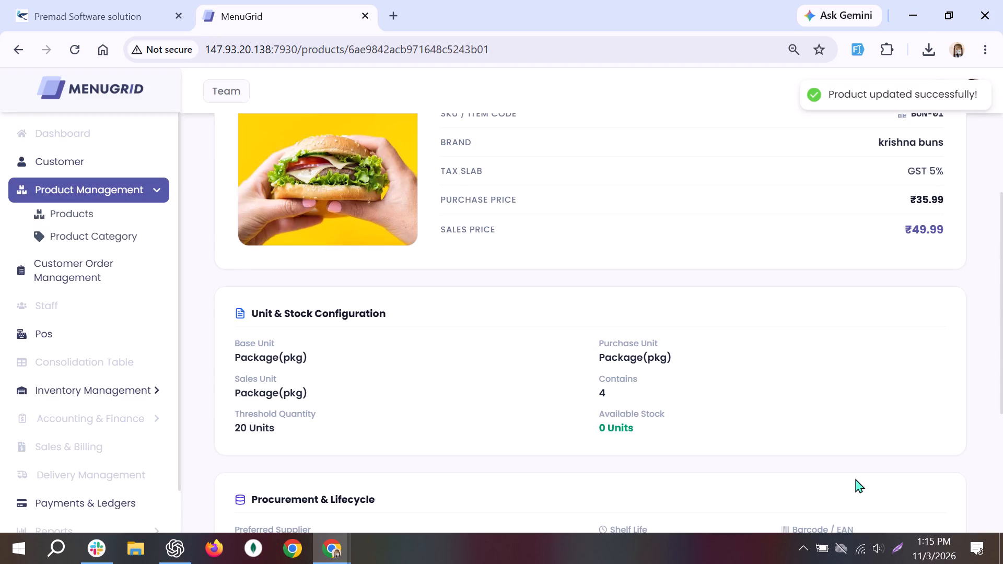
Recheck the saved Buns product details and return to the Product Items list.
{"action": "scroll", "coordinate": [855, 478], "scroll_direction": "down", "scroll_amount": 10}
{"action": "scroll", "coordinate": [855, 478], "scroll_direction": "up", "scroll_amount": 6}
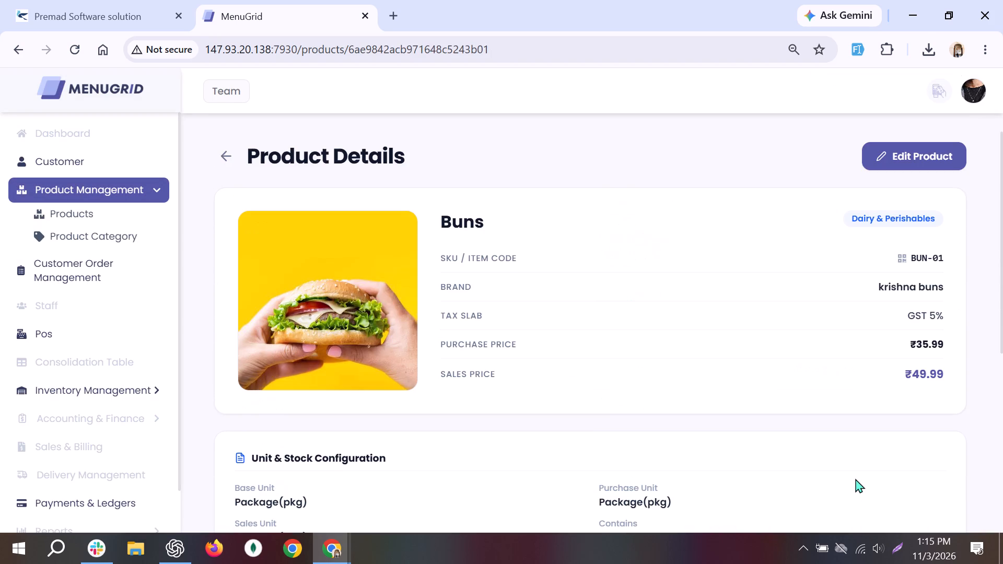
{"action": "scroll", "coordinate": [855, 478], "scroll_direction": "up", "scroll_amount": 7}
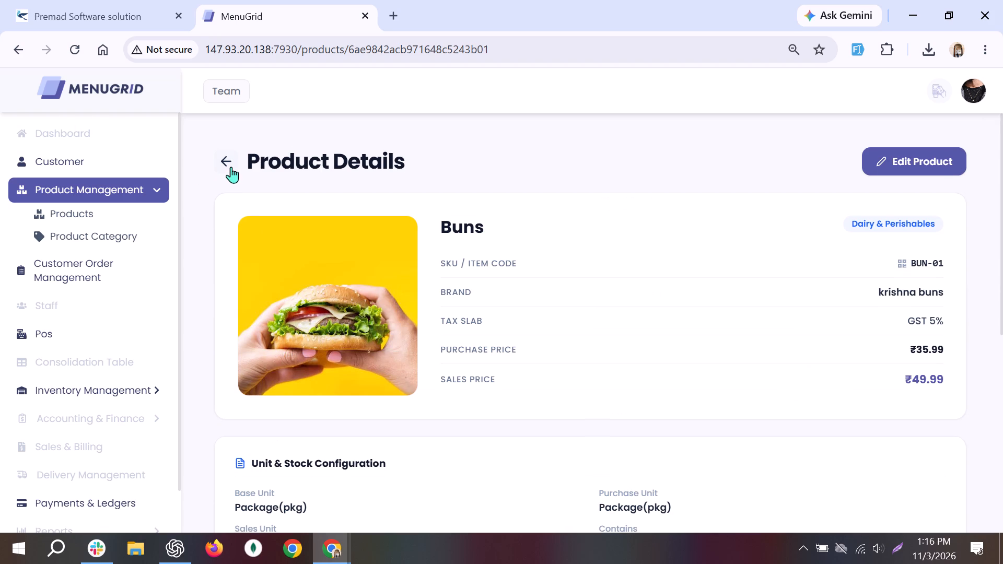
{"action": "left_click", "coordinate": [230, 161]}
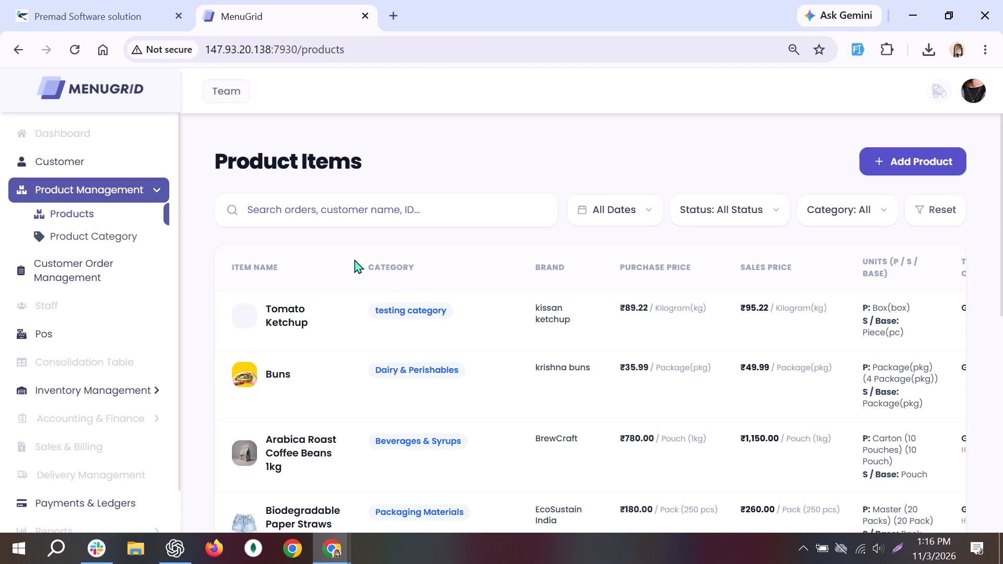
Capture the Product Items page with Lightshot, showing the Tax Configuration and Shelf Life columns, as a 1919x964 area below the browser tabs.
{"action": "scroll", "coordinate": [574, 360], "scroll_direction": "left", "scroll_amount": 8}
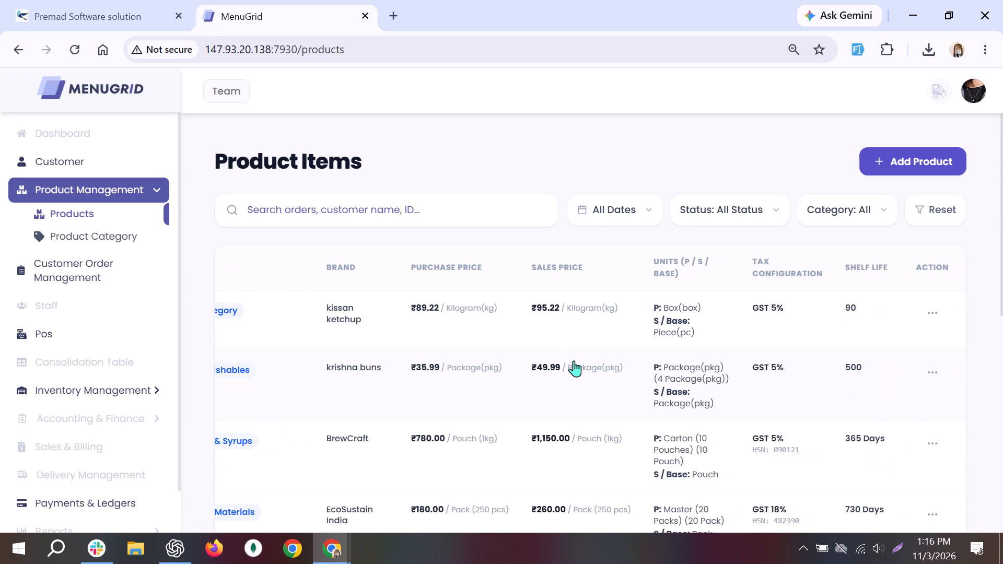
{"action": "key", "text": "grave"}
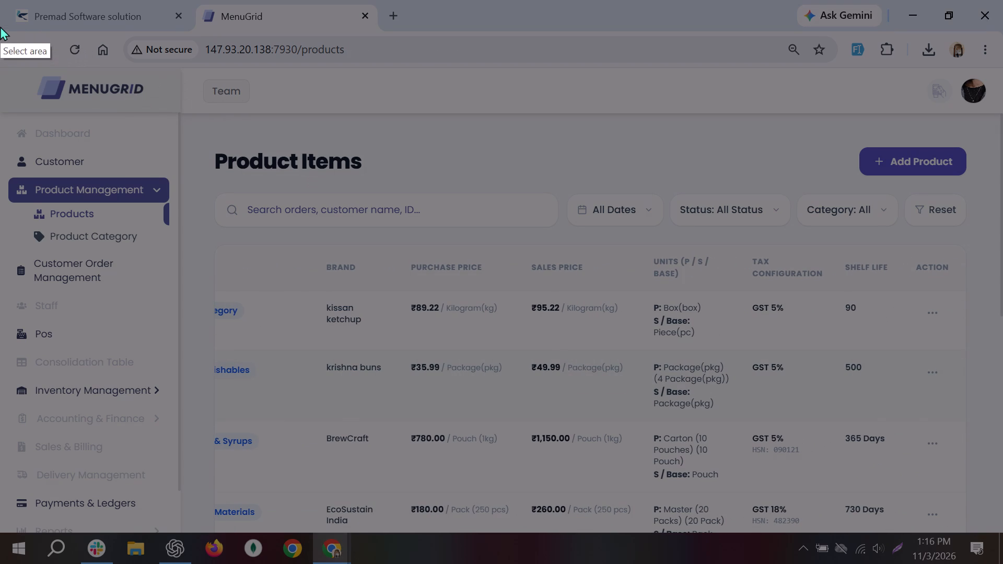
{"action": "left_click_drag", "start_coordinate": [0, 26], "coordinate": [1002, 483]}
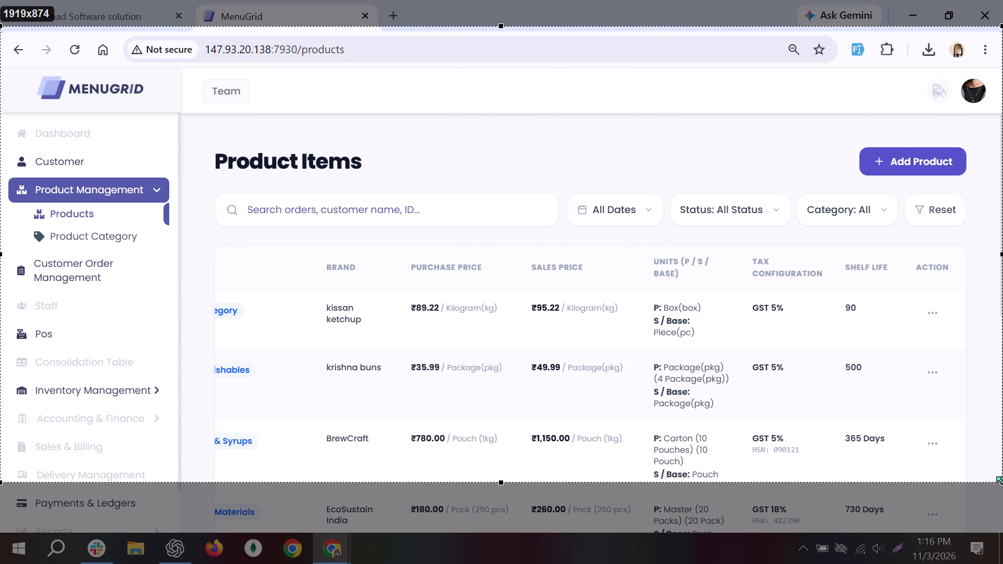
{"action": "left_click_drag", "start_coordinate": [1002, 483], "coordinate": [1002, 530]}
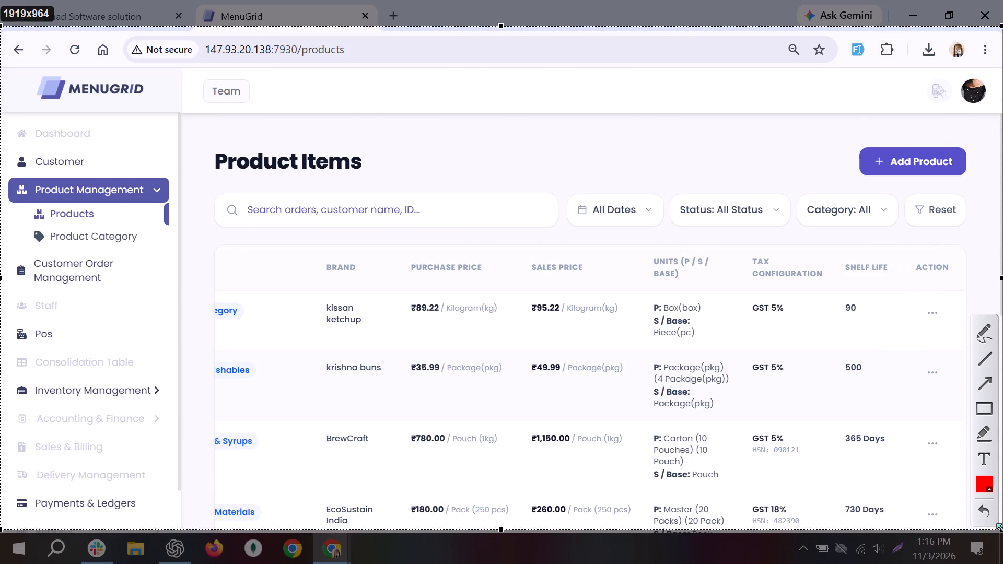
Draw red rectangles in the Tax Configuration column around the blank space under Tomato Ketchup's GST and the HSN codes 090121 and 482390.
{"action": "left_click", "coordinate": [989, 414]}
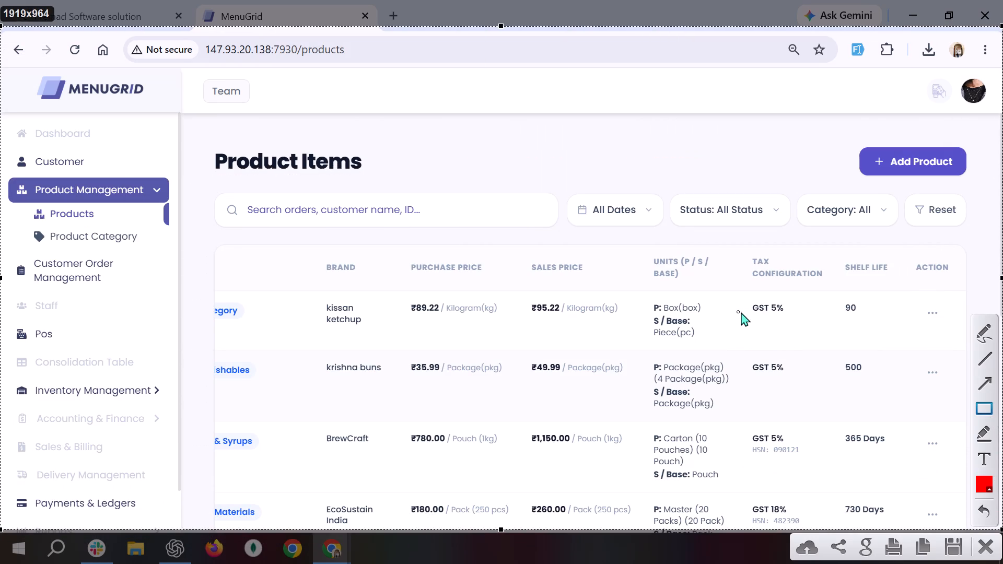
{"action": "left_click_drag", "start_coordinate": [744, 312], "coordinate": [802, 322]}
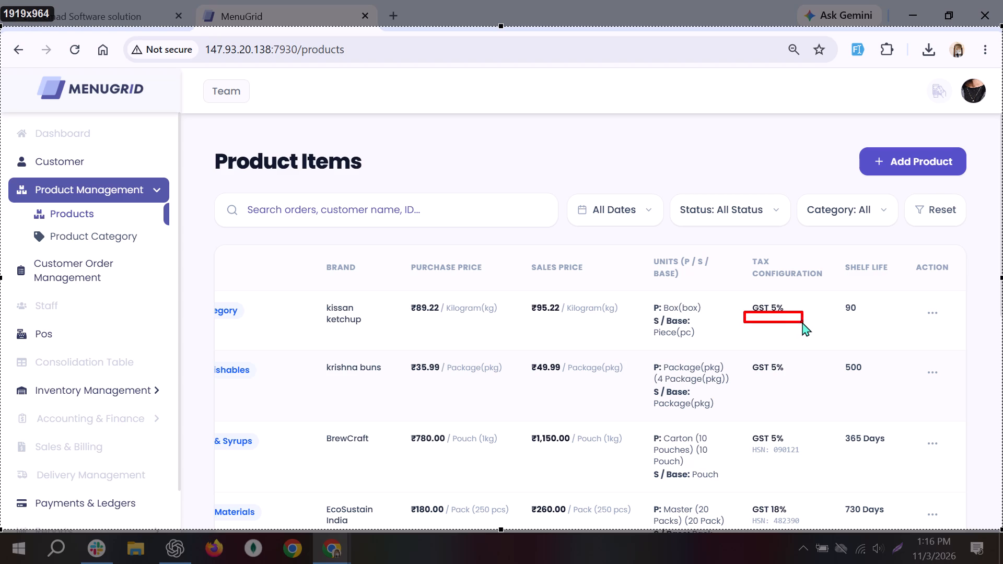
{"action": "left_click_drag", "start_coordinate": [733, 442], "coordinate": [811, 457]}
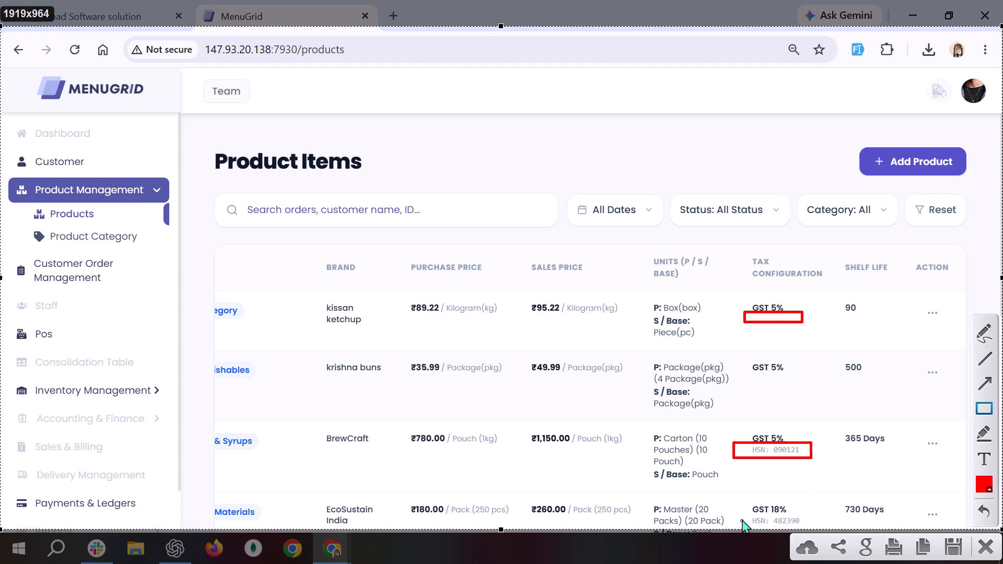
{"action": "left_click_drag", "start_coordinate": [742, 513], "coordinate": [813, 527]}
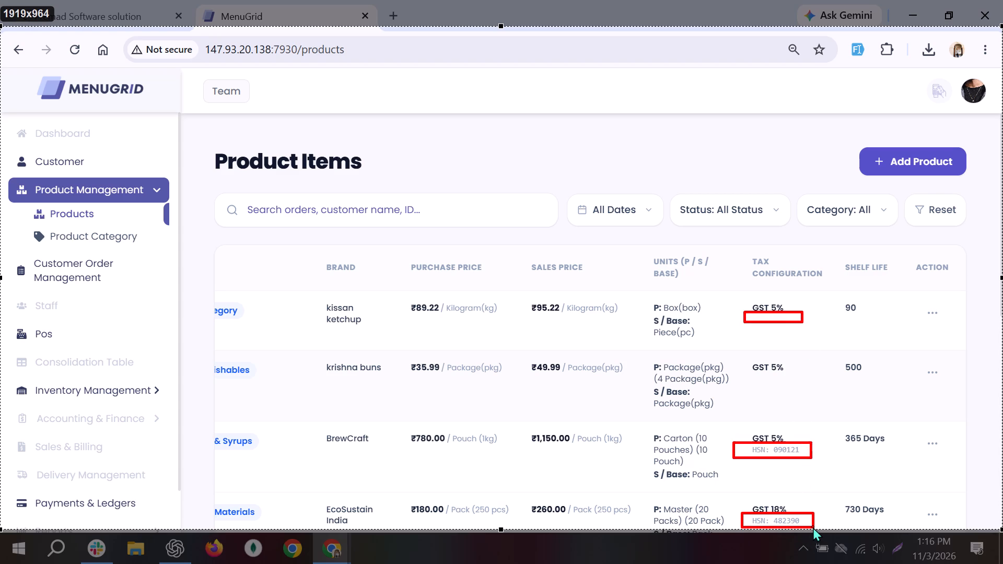
Box the "Days" suffixes of the 365 and 730 shelf lives and the blank space beside 90 and 500 in red.
{"action": "left_click_drag", "start_coordinate": [856, 424], "coordinate": [864, 431]}
{"action": "left_click_drag", "start_coordinate": [864, 431], "coordinate": [894, 451]}
{"action": "left_click_drag", "start_coordinate": [861, 500], "coordinate": [891, 526]}
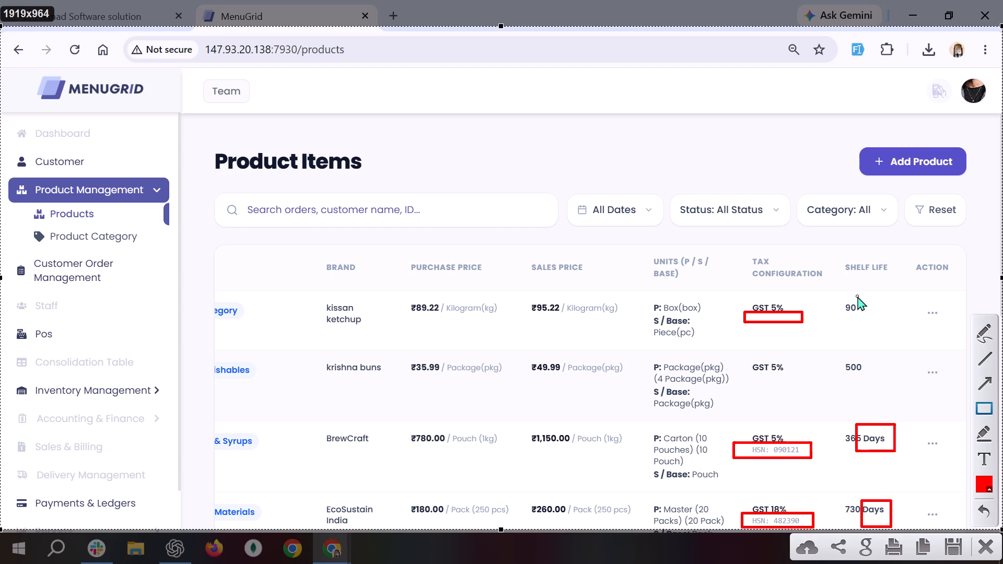
{"action": "left_click_drag", "start_coordinate": [857, 296], "coordinate": [899, 375]}
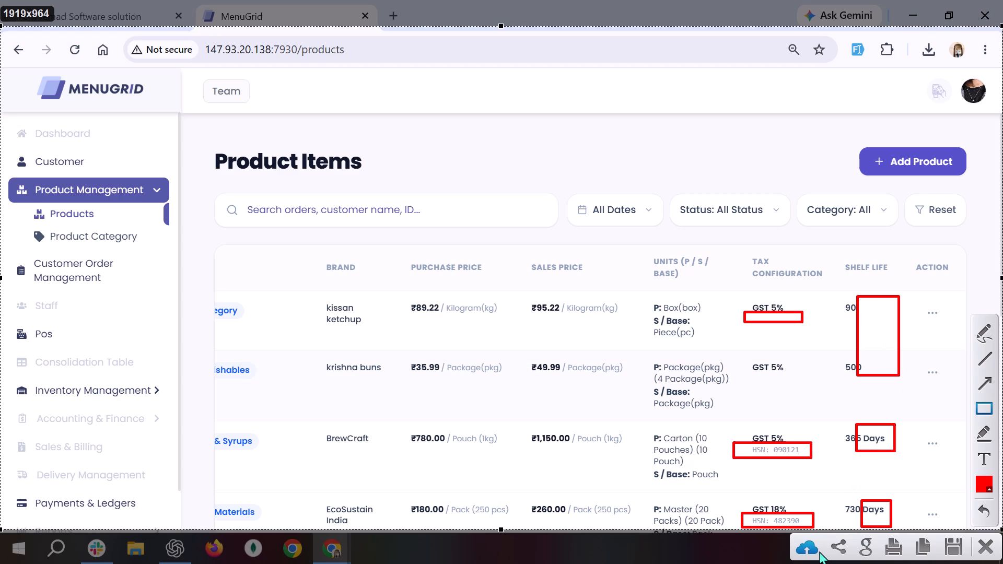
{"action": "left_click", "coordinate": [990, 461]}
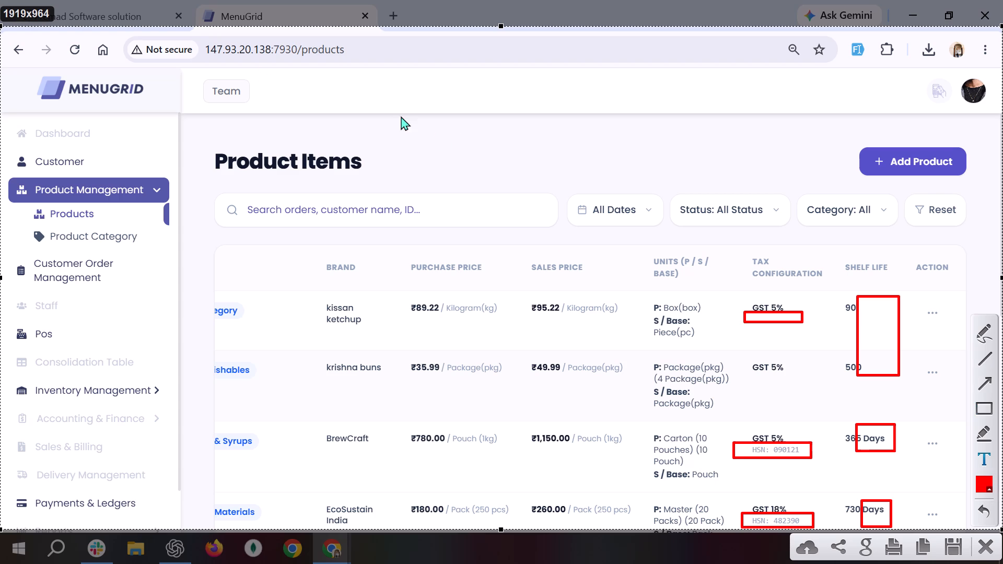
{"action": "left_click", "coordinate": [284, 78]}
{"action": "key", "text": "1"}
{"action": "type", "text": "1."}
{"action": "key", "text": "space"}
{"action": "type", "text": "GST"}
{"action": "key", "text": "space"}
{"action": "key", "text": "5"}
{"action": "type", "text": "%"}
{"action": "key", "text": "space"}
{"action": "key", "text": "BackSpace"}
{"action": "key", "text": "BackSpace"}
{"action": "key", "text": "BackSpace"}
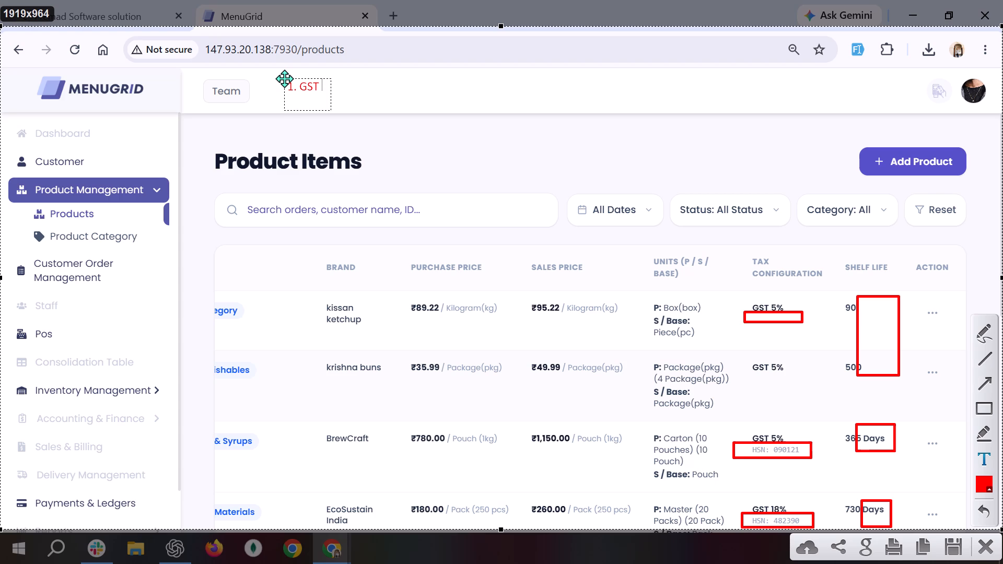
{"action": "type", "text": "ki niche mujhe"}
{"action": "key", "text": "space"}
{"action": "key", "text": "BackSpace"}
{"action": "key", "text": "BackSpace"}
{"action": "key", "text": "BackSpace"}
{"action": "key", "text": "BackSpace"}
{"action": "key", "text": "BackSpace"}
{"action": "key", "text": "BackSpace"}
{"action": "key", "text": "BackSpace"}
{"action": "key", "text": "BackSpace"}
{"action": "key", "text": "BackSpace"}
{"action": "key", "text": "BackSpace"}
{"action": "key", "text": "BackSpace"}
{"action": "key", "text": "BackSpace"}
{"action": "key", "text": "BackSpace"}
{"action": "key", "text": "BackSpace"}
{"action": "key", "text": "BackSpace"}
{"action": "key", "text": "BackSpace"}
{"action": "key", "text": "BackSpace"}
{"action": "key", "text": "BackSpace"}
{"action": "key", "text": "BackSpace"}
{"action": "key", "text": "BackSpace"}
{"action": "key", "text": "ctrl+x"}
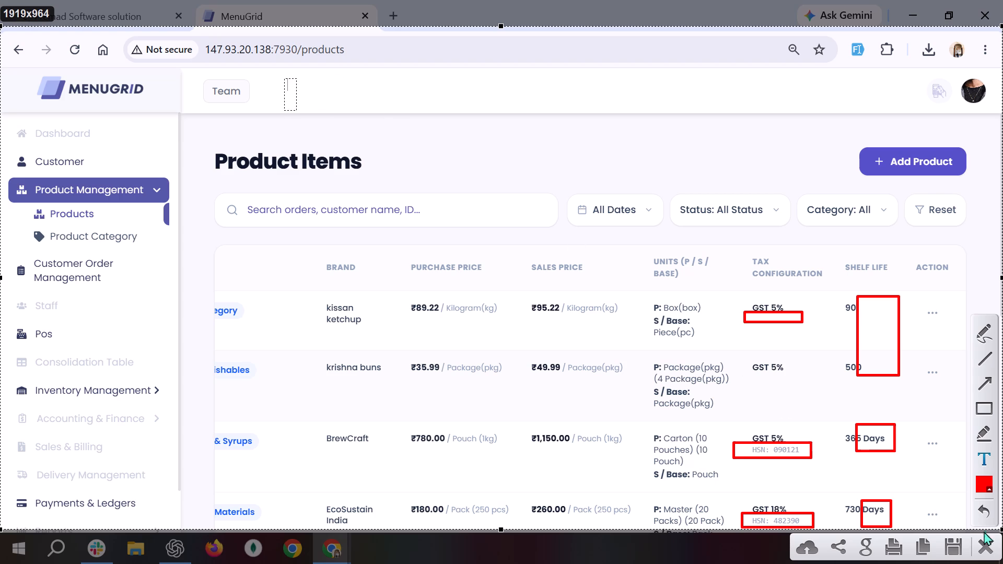
Discard the annotated Lightshot capture of the Product Items page without saving it.
{"action": "left_click", "coordinate": [983, 544]}
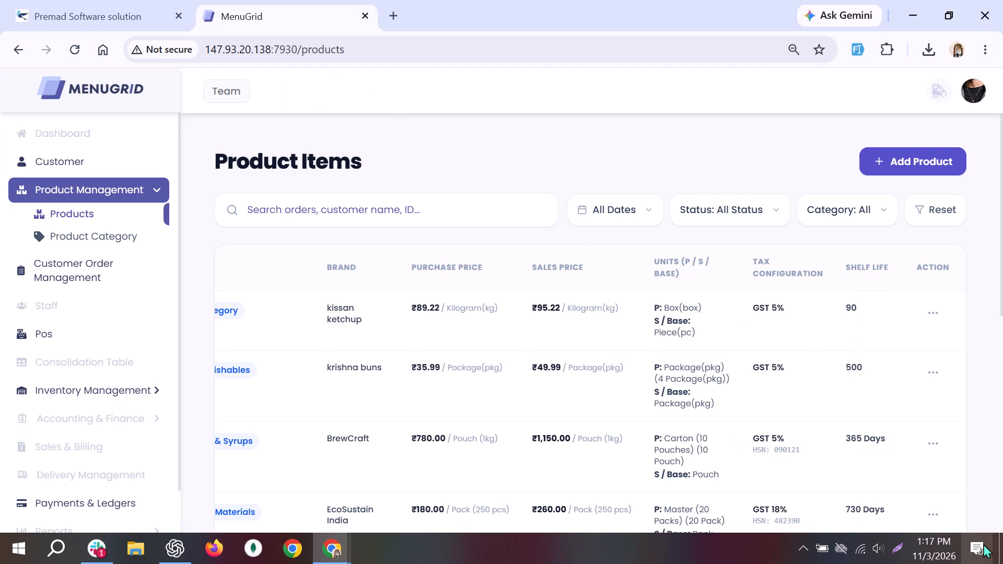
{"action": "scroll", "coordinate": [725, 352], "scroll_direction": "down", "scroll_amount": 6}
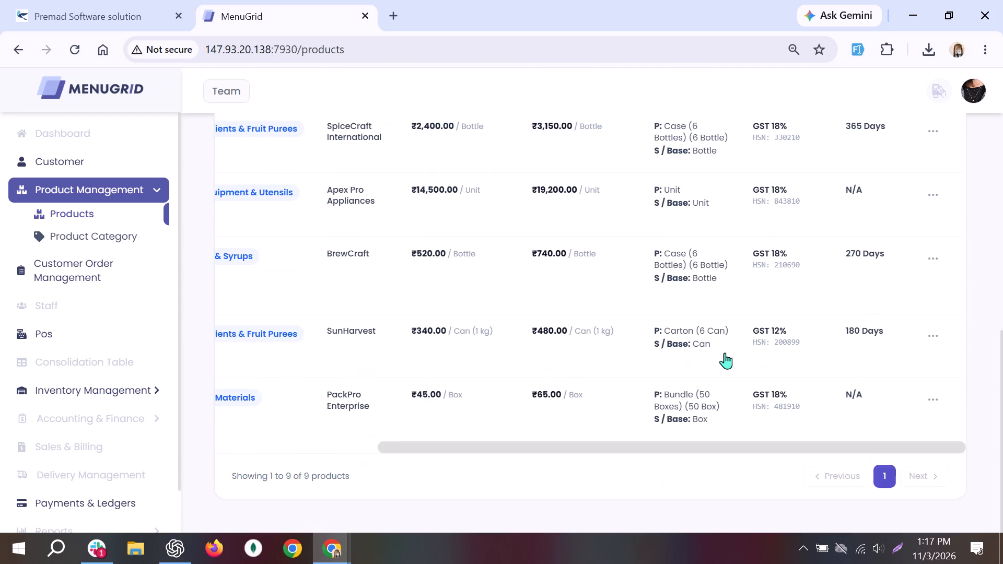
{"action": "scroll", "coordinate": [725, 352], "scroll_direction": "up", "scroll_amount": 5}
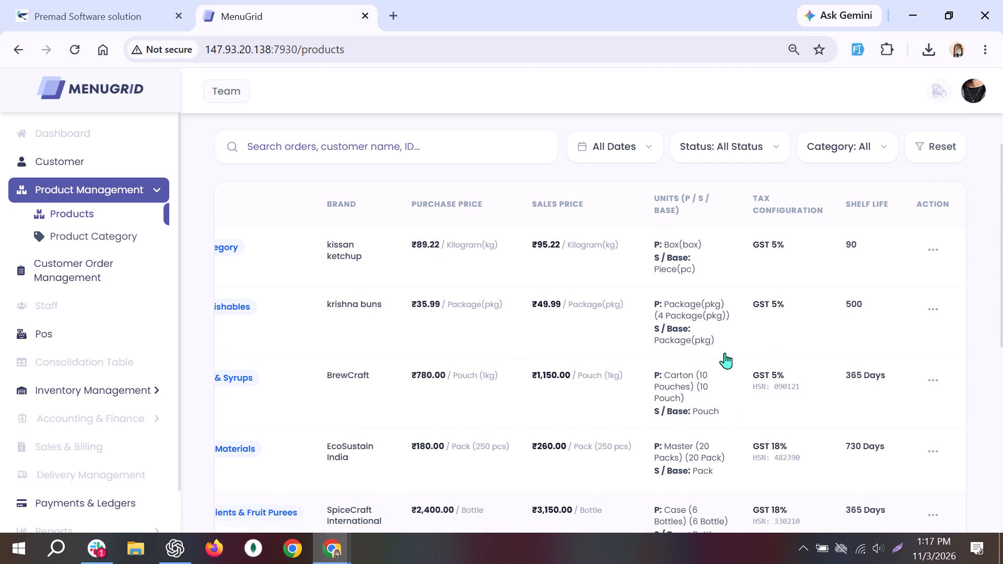